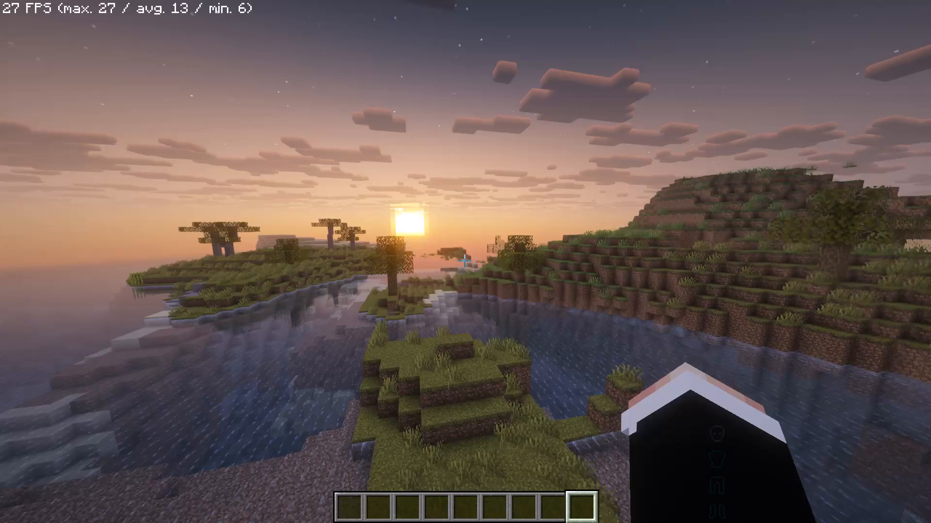
Fly from the shore across the water to the lava flow in the dirt hillside.
{"action": "key", "text": "ctrl+w"}
{"action": "key", "text": "ctrl+a"}
{"action": "key", "text": "ctrl+d"}
{"action": "left_click_drag", "start_coordinate": [459, 261], "coordinate": [444, 258], "text": "ctrl"}
{"action": "left_click", "coordinate": [465, 261], "text": "ctrl+shift"}
{"action": "key", "text": "ctrl+x"}
{"action": "key", "text": "ctrl+x"}
{"action": "key", "text": "ctrl+x"}
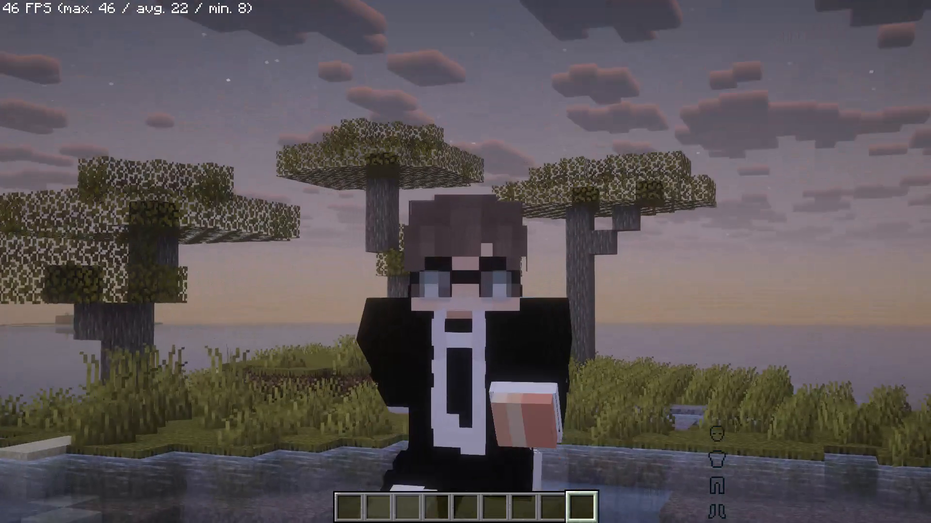
{"action": "left_click", "coordinate": [467, 261], "text": "ctrl"}
{"action": "key", "text": "ctrl+a"}
{"action": "key", "text": "ctrl+space"}
{"action": "key", "text": "ctrl+d"}
{"action": "key", "text": "ctrl+a"}
{"action": "key", "text": "ctrl+space"}
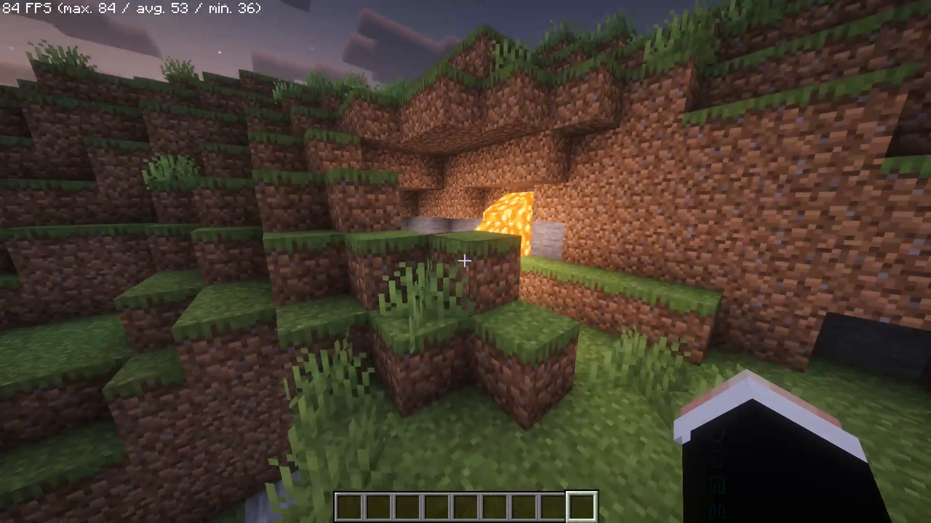
{"action": "key", "text": "ctrl+space"}
{"action": "key", "text": "ctrl+space"}
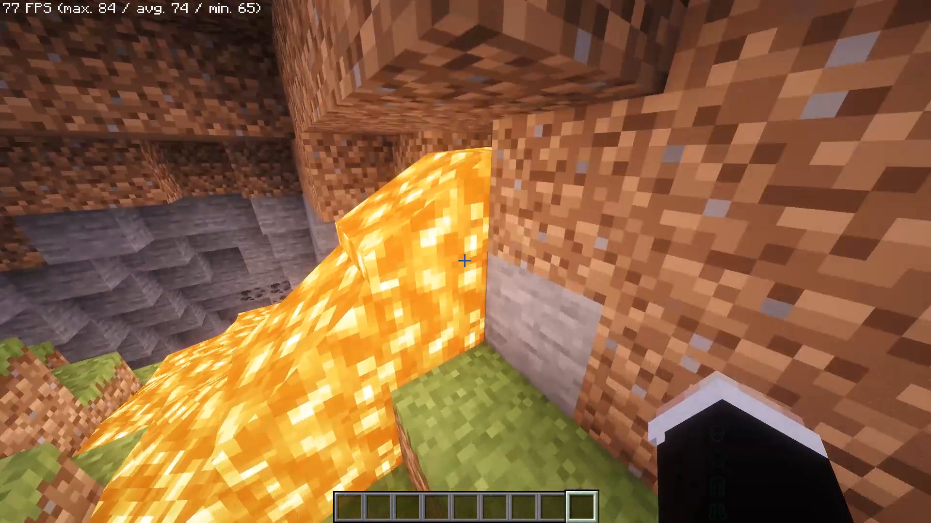
Pick the dirt block from the wall beside the lava flow into the hotbar.
{"action": "key", "text": "ctrl+a"}
{"action": "middle_click", "coordinate": [465, 261], "text": "ctrl"}
{"action": "right_click", "coordinate": [464, 261], "text": "ctrl"}
{"action": "key", "text": "ctrl+s"}
{"action": "key", "text": "ctrl+f"}
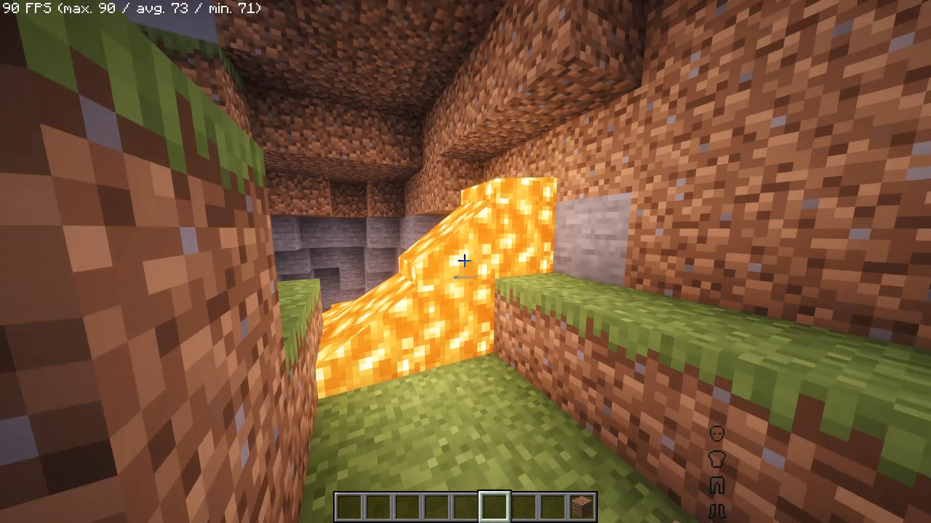
{"action": "key", "text": "ctrl+w"}
{"action": "key", "text": "ctrl+d"}
{"action": "left_click", "coordinate": [465, 261], "text": "ctrl"}
{"action": "right_click", "coordinate": [465, 261], "text": "ctrl"}
{"action": "double_click", "coordinate": [465, 261], "text": "ctrl"}
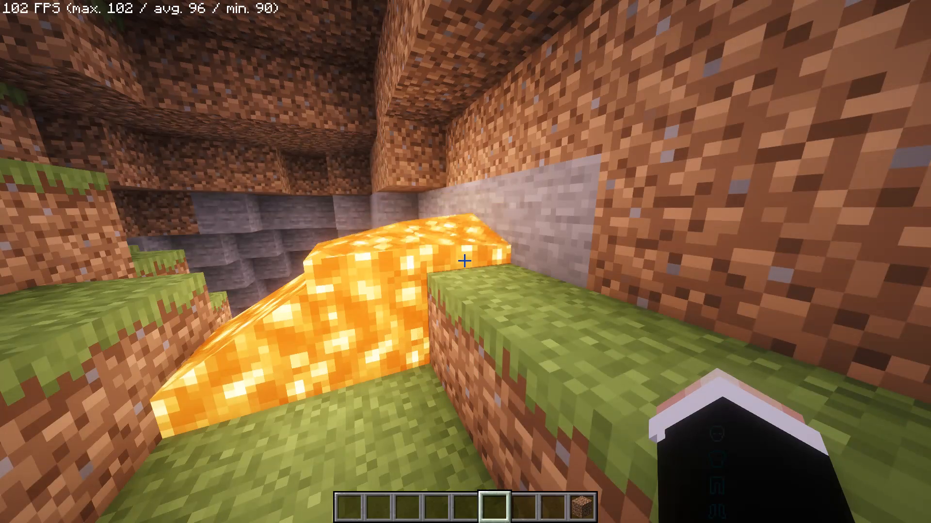
Fly over the grassy hill and out into the sandy desert with cacti.
{"action": "key", "text": "ctrl+w"}
{"action": "key", "text": "ctrl+a"}
{"action": "key", "text": "ctrl+space"}
{"action": "key", "text": "ctrl+a"}
{"action": "key", "text": "ctrl+space"}
{"action": "key", "text": "ctrl+space"}
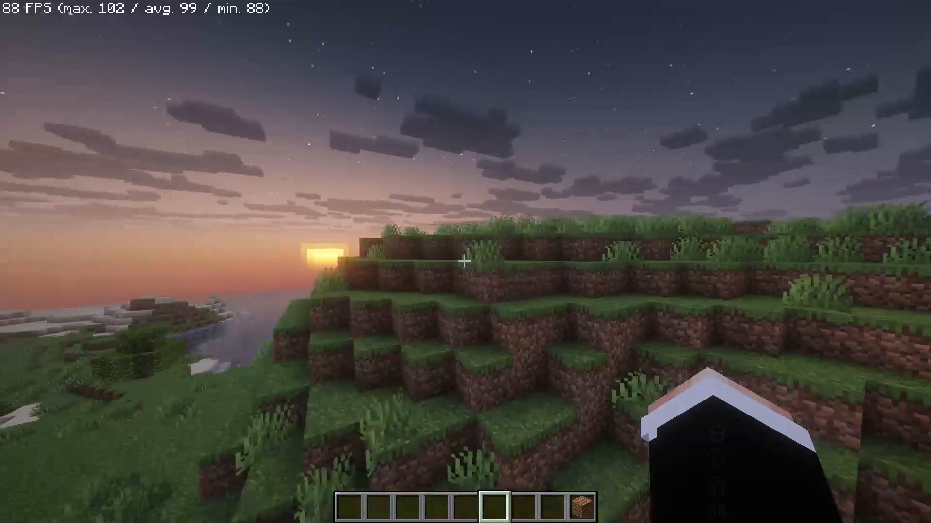
{"action": "key", "text": "ctrl+d"}
{"action": "key", "text": "ctrl+space"}
{"action": "key", "text": "ctrl+space"}
{"action": "key", "text": "ctrl+space"}
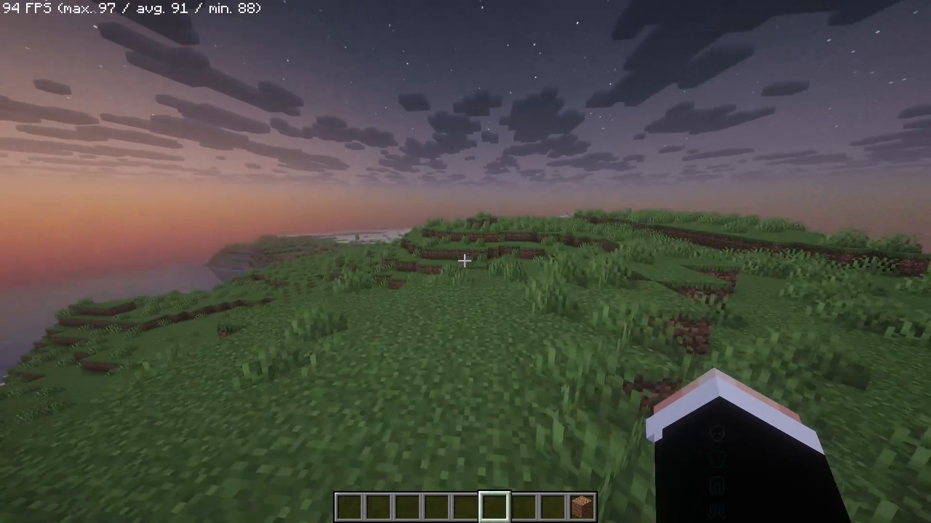
{"action": "key", "text": "ctrl+x"}
{"action": "scroll", "coordinate": [465, 261], "scroll_direction": "up", "scroll_amount": 4, "text": "ctrl"}
{"action": "scroll", "coordinate": [466, 262], "scroll_direction": "down", "scroll_amount": 6, "text": "ctrl"}
{"action": "scroll", "coordinate": [465, 261], "scroll_direction": "up", "scroll_amount": 6, "text": "ctrl"}
{"action": "key", "text": "ctrl+f"}
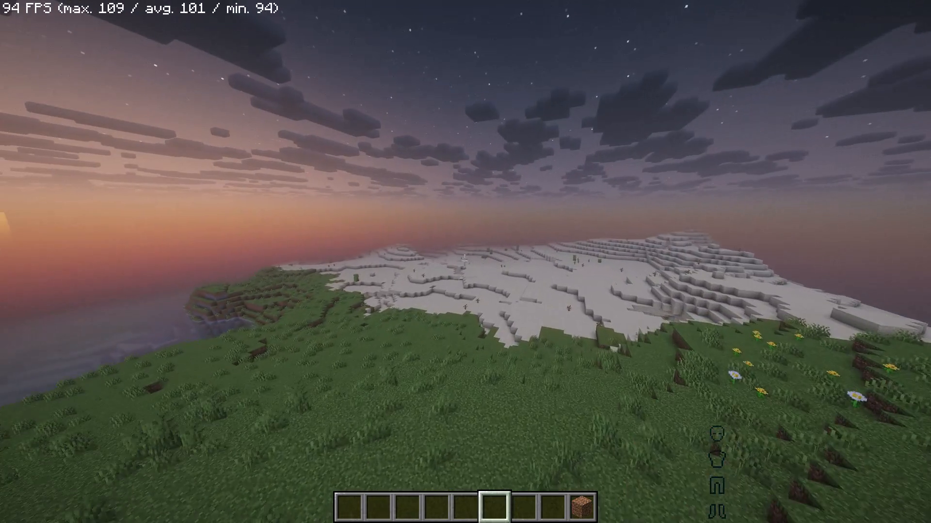
{"action": "key", "text": "a"}
{"action": "left_click", "coordinate": [463, 262], "text": "ctrl"}
{"action": "triple_click", "coordinate": [465, 261], "text": "ctrl"}
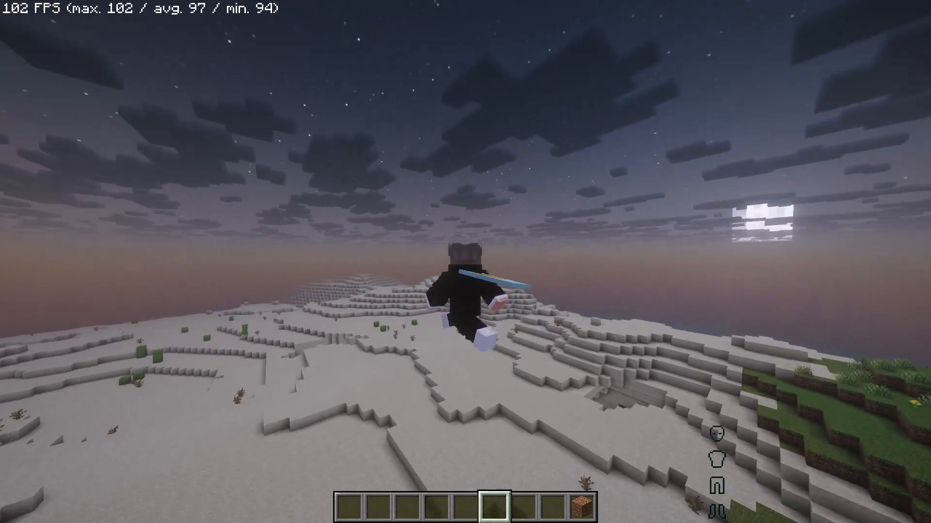
{"action": "left_click", "coordinate": [465, 261], "text": "ctrl"}
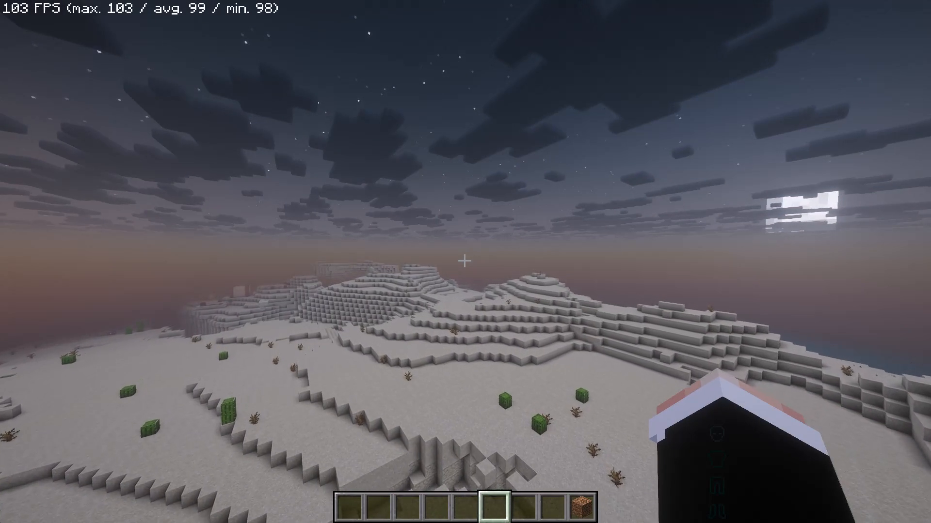
{"action": "key", "text": "ctrl+w"}
{"action": "key", "text": "ctrl+a"}
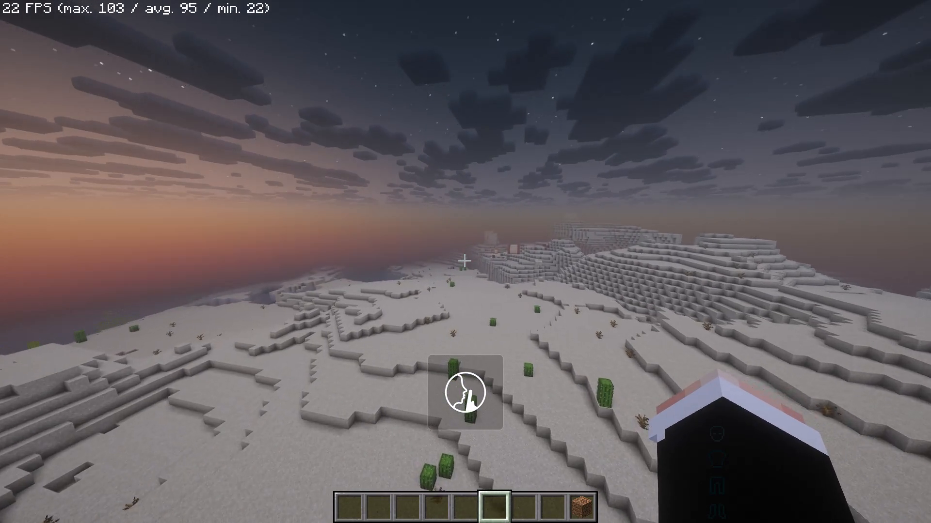
Cross the desert toward the sandstone village above the cliff.
{"action": "key", "text": "ctrl+shift+x"}
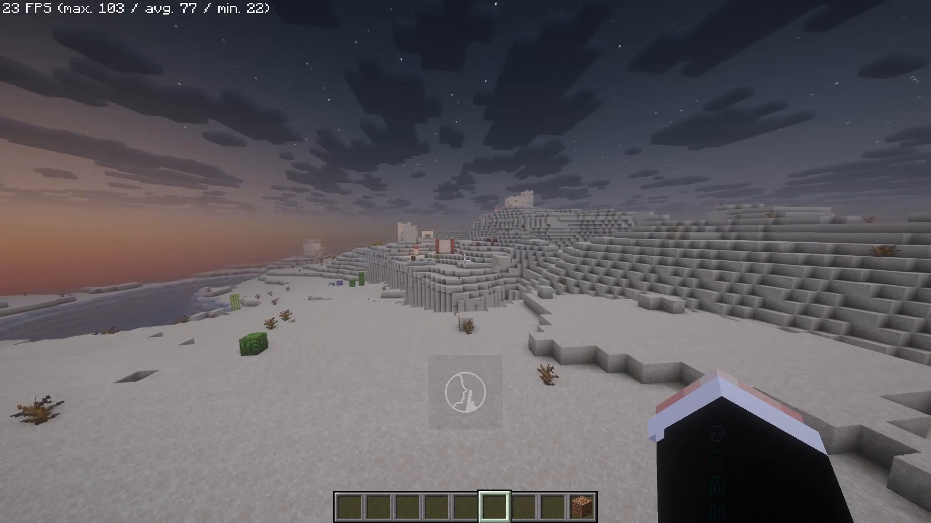
{"action": "key", "text": "ctrl+w"}
{"action": "key", "text": "ctrl+space"}
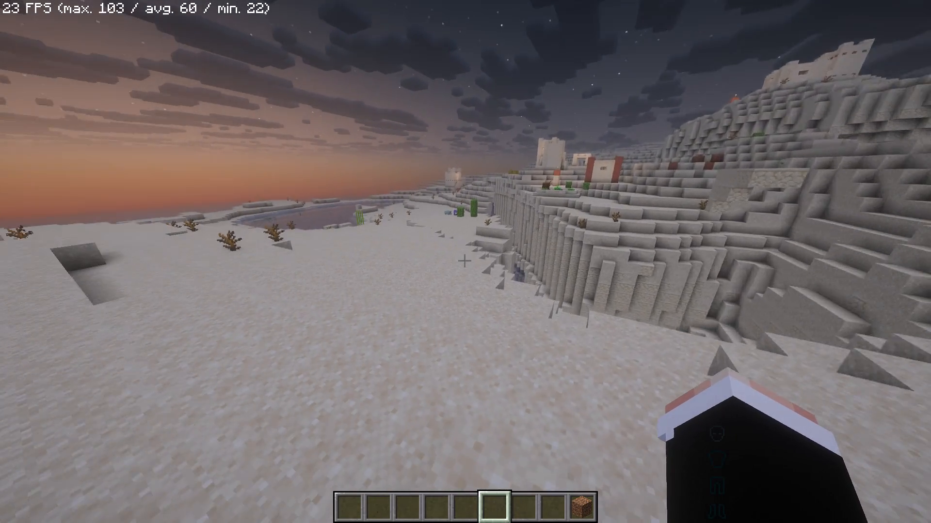
{"action": "key", "text": "ctrl+space"}
{"action": "key", "text": "ctrl+a"}
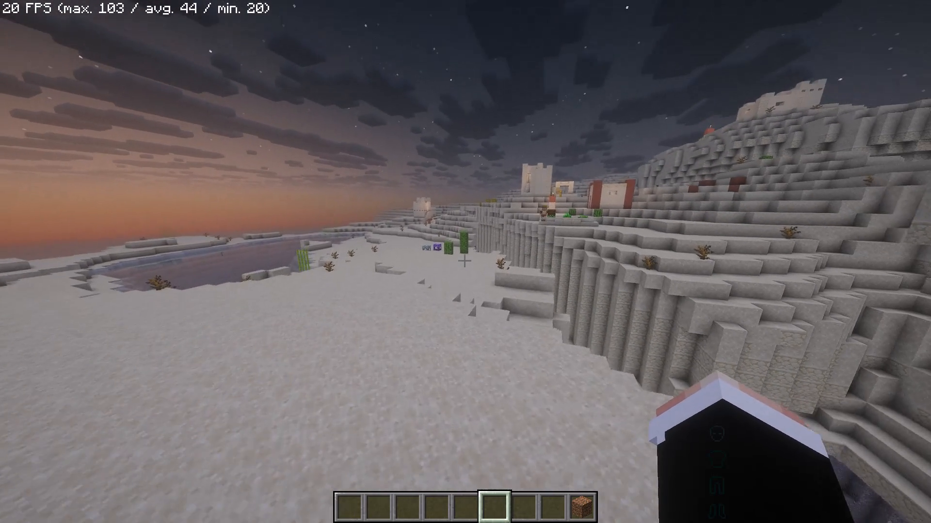
{"action": "key", "text": "ctrl+a"}
{"action": "key", "text": "ctrl+x"}
{"action": "key", "text": "ctrl+x"}
{"action": "key", "text": "ctrl+x"}
{"action": "key", "text": "ctrl+x"}
{"action": "key", "text": "ctrl+x"}
{"action": "key", "text": "ctrl+x"}
{"action": "key", "text": "ctrl+x"}
{"action": "key", "text": "ctrl+x"}
{"action": "key", "text": "ctrl+x"}
{"action": "key", "text": "ctrl+x"}
{"action": "key", "text": "ctrl+x"}
{"action": "scroll", "coordinate": [466, 261], "scroll_direction": "up", "scroll_amount": 3, "text": "ctrl"}
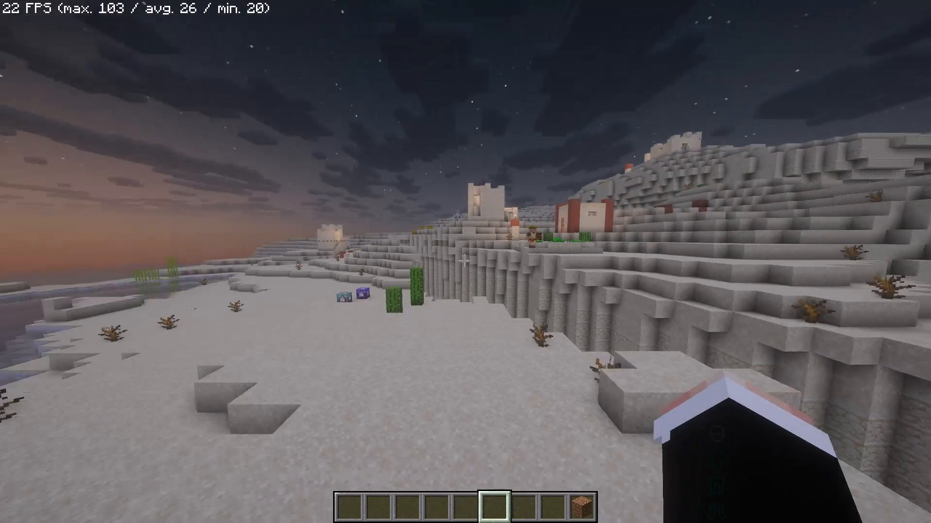
{"action": "key", "text": "ctrl+d"}
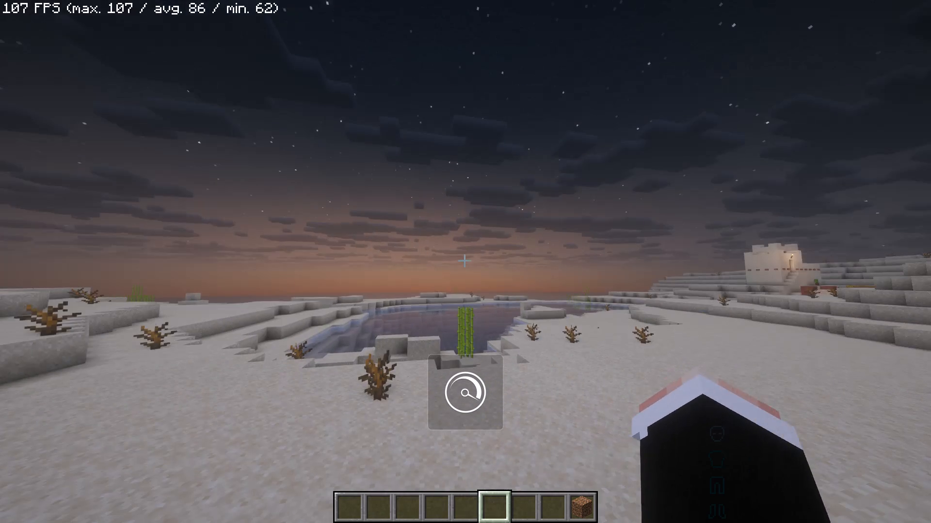
Approach the teal and purple command blocks standing on the sand near the ravine.
{"action": "key", "text": "ctrl+w"}
{"action": "key", "text": "ctrl+space"}
{"action": "key", "text": "ctrl+space"}
{"action": "key", "text": "ctrl+space"}
{"action": "key", "text": "ctrl+space"}
{"action": "key", "text": "ctrl+space"}
{"action": "key", "text": "ctrl+space"}
{"action": "key", "text": "ctrl+space"}
{"action": "key", "text": "ctrl+space"}
{"action": "key", "text": "ctrl+space"}
{"action": "key", "text": "ctrl+space"}
{"action": "key", "text": "ctrl+space"}
{"action": "key", "text": "ctrl+space"}
{"action": "key", "text": "ctrl+space"}
{"action": "key", "text": "ctrl+space"}
{"action": "key", "text": "ctrl+space"}
{"action": "key", "text": "ctrl+space"}
{"action": "key", "text": "ctrl+space"}
{"action": "key", "text": "ctrl+space"}
{"action": "key", "text": "ctrl+space"}
{"action": "key", "text": "ctrl+space"}
{"action": "key", "text": "ctrl+d"}
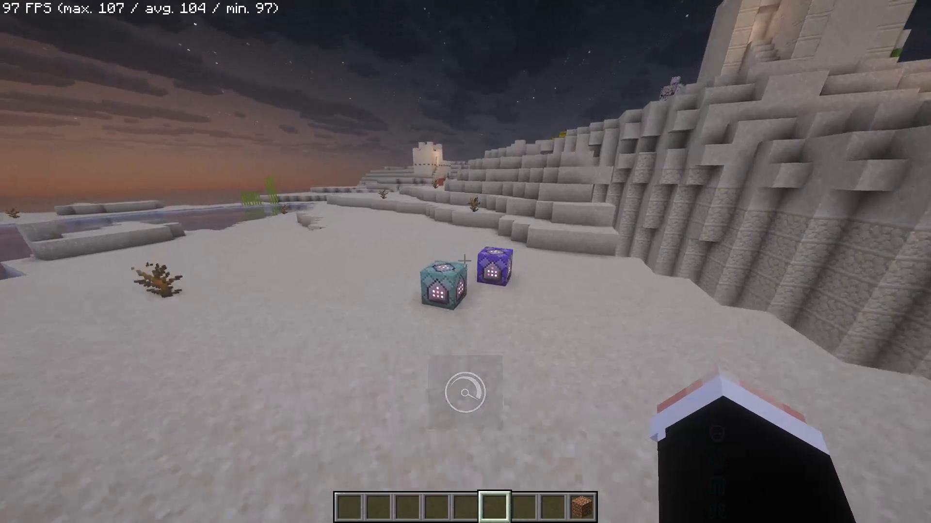
Replace the purple command block's command with execute as @e[type=trident] run fill ~-10 ~-10 ~-10 ~-10 ~-10 ~-10 air.
{"action": "right_click", "coordinate": [465, 261], "text": "ctrl"}
{"action": "key", "text": "ctrl+q"}
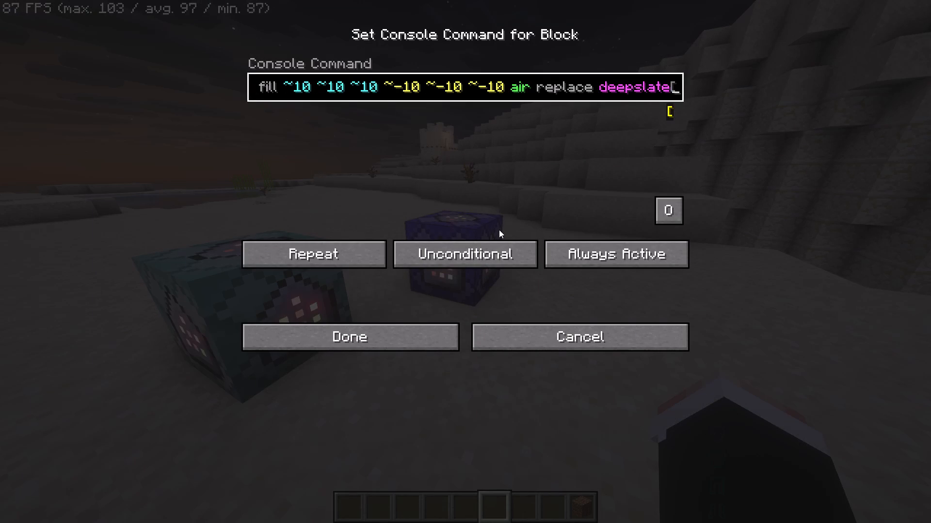
{"action": "key", "text": "ctrl+a"}
{"action": "key", "text": "BackSpace"}
{"action": "key", "text": "ctrl+v"}
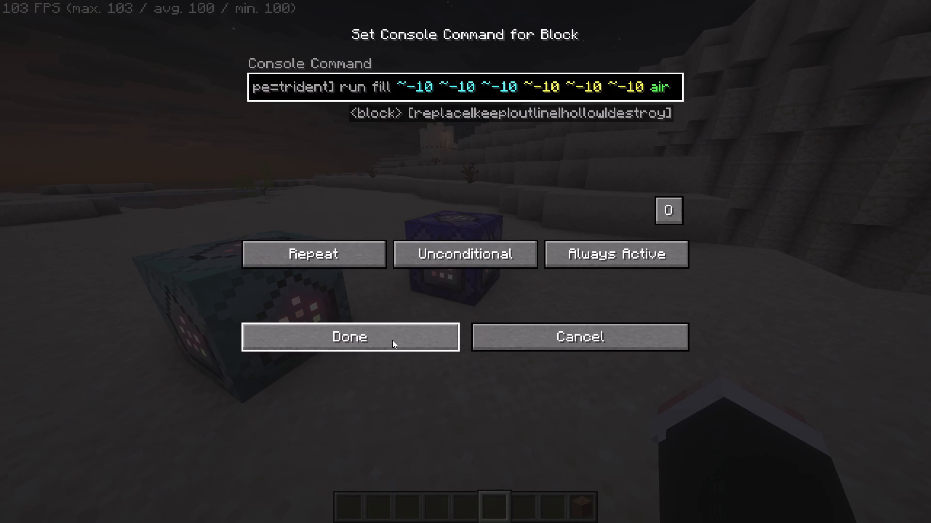
{"action": "left_click_drag", "start_coordinate": [392, 340], "coordinate": [465, 261]}
Search the creative inventory for "tri", put a trident in the first hotbar slot and hold it.
{"action": "key", "text": "e"}
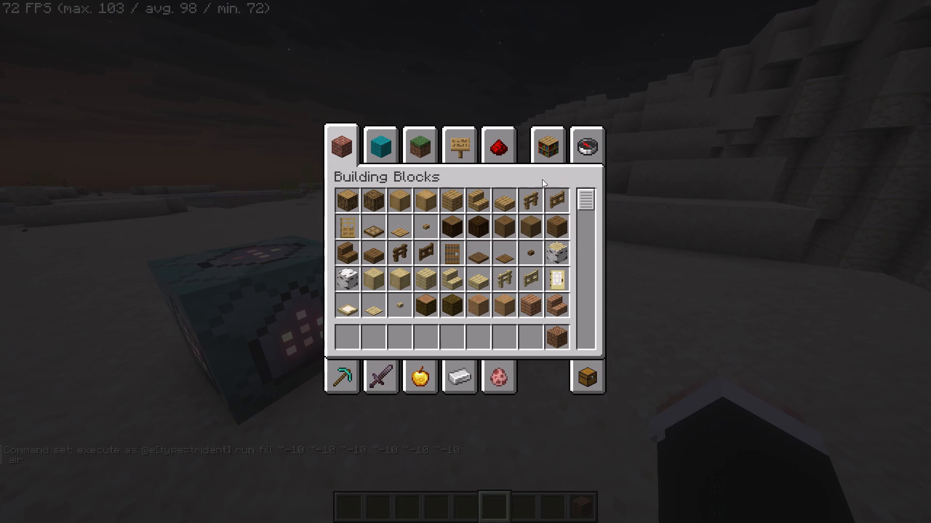
{"action": "left_click", "coordinate": [571, 154]}
{"action": "type", "text": "tr"}
{"action": "key", "text": "i"}
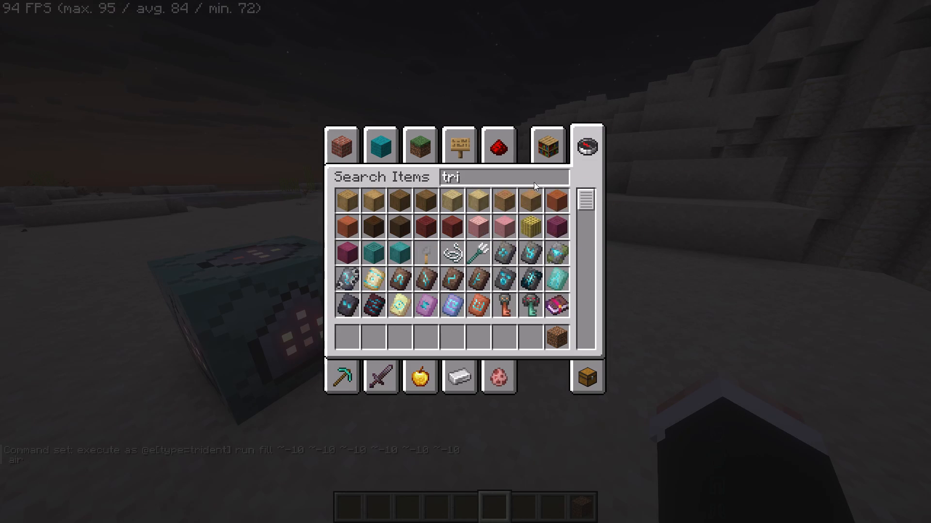
{"action": "left_click", "coordinate": [482, 253]}
{"action": "left_click", "coordinate": [336, 340]}
{"action": "key", "text": "Escape"}
{"action": "key", "text": "1"}
Throw the trident at the sand beside the purple command block to test the command.
{"action": "right_click", "coordinate": [468, 262]}
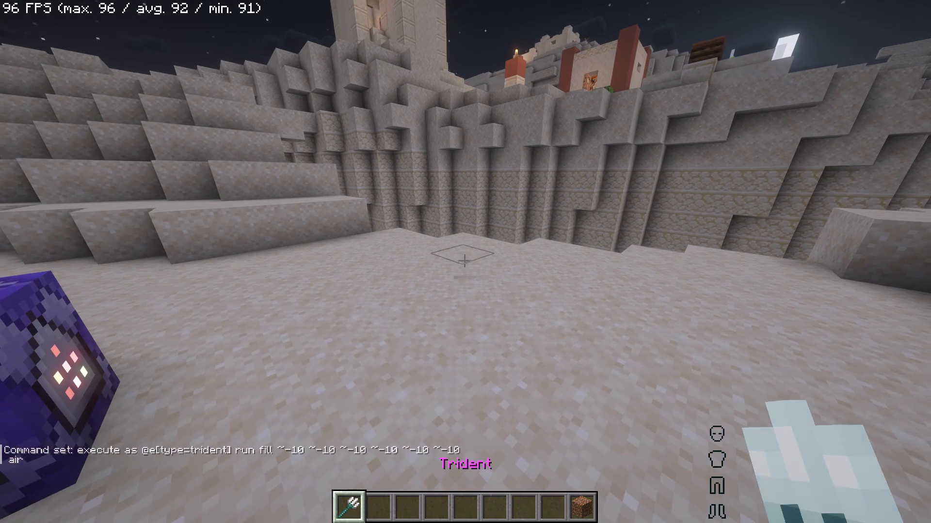
{"action": "right_click", "coordinate": [465, 261]}
{"action": "right_click", "coordinate": [465, 261], "text": "ctrl"}
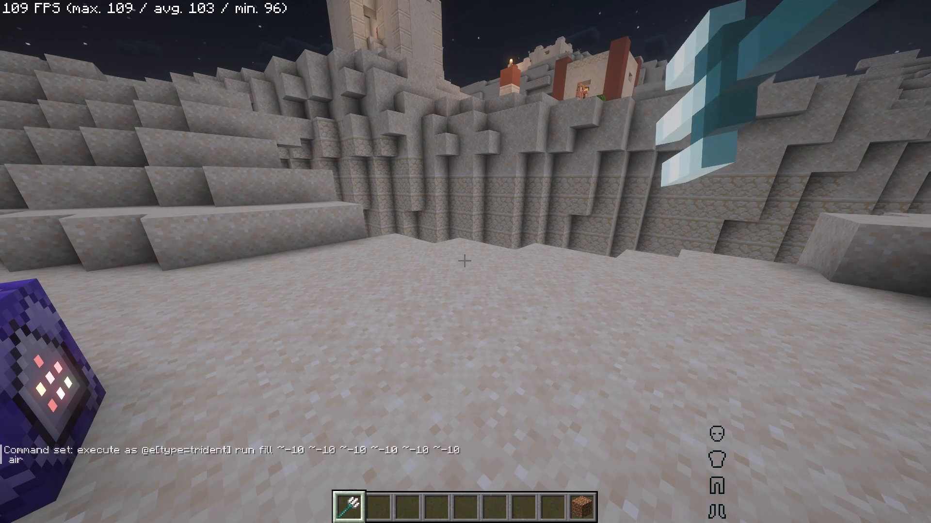
{"action": "key", "text": "ctrl+w"}
{"action": "right_click", "coordinate": [465, 261], "text": "ctrl"}
{"action": "key", "text": "ctrl+a"}
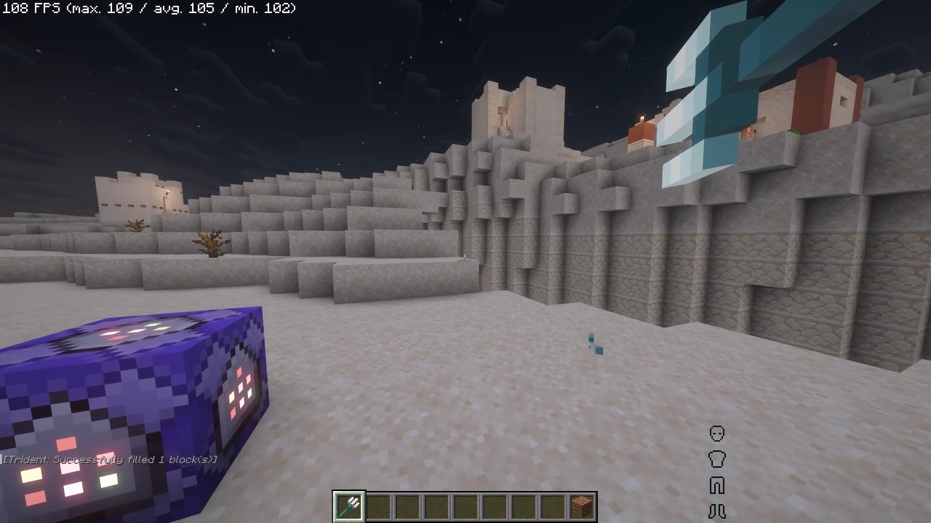
Move to the cliff edge and throw more tridents down into the ravine.
{"action": "key", "text": "ctrl+w"}
{"action": "key", "text": "ctrl+d"}
{"action": "key", "text": "ctrl+w"}
{"action": "key", "text": "ctrl+w"}
{"action": "key", "text": "ctrl+w"}
{"action": "key", "text": "ctrl+w"}
{"action": "key", "text": "ctrl+w"}
{"action": "key", "text": "ctrl+w"}
{"action": "key", "text": "ctrl+w"}
{"action": "key", "text": "ctrl+w"}
{"action": "key", "text": "ctrl+w"}
{"action": "key", "text": "ctrl+w"}
{"action": "key", "text": "ctrl+w"}
{"action": "key", "text": "ctrl+w"}
{"action": "right_click", "coordinate": [465, 262], "text": "ctrl"}
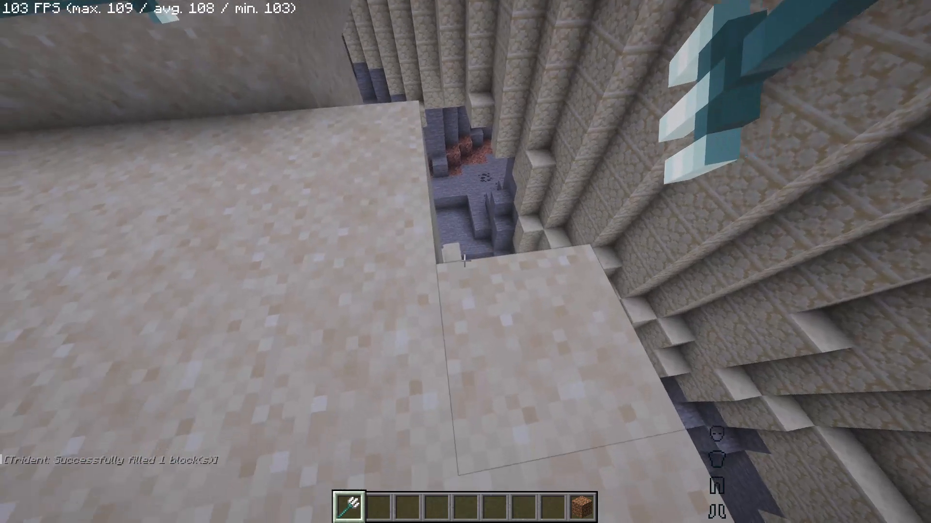
{"action": "right_click", "coordinate": [465, 261], "text": "ctrl+shift"}
{"action": "right_click", "coordinate": [465, 261], "text": "ctrl+shift"}
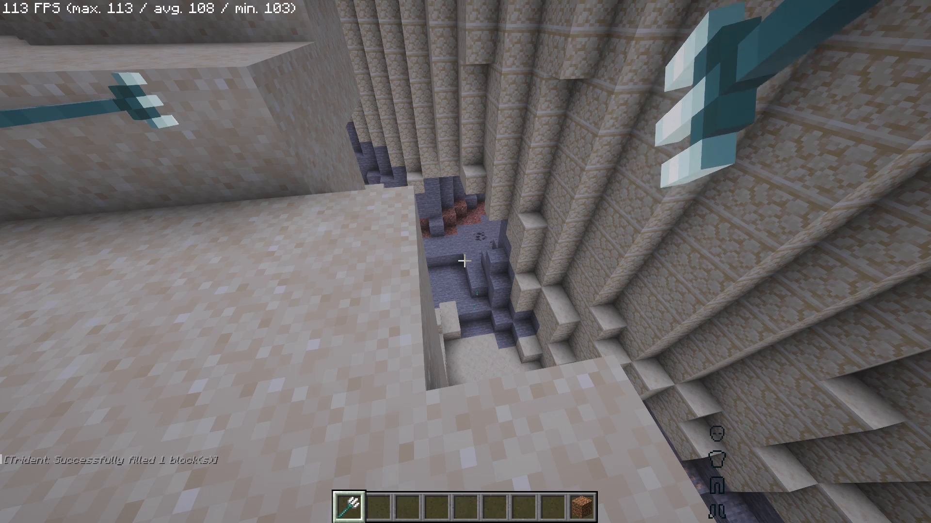
{"action": "right_click", "coordinate": [465, 261], "text": "ctrl+shift"}
Return to the command blocks and give yourself a repeating command block with the give command.
{"action": "key", "text": "ctrl+a"}
{"action": "key", "text": "ctrl+w"}
{"action": "key", "text": "ctrl+f"}
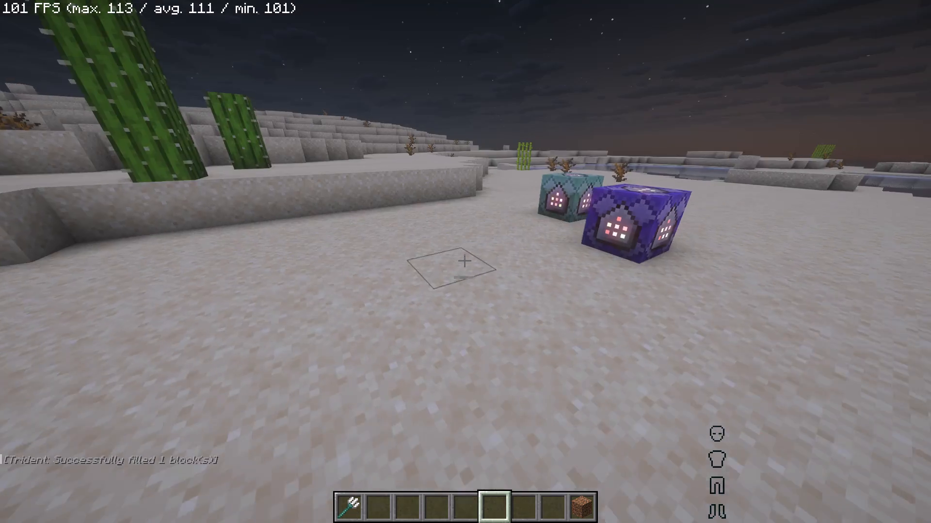
{"action": "type", "text": "/gi"}
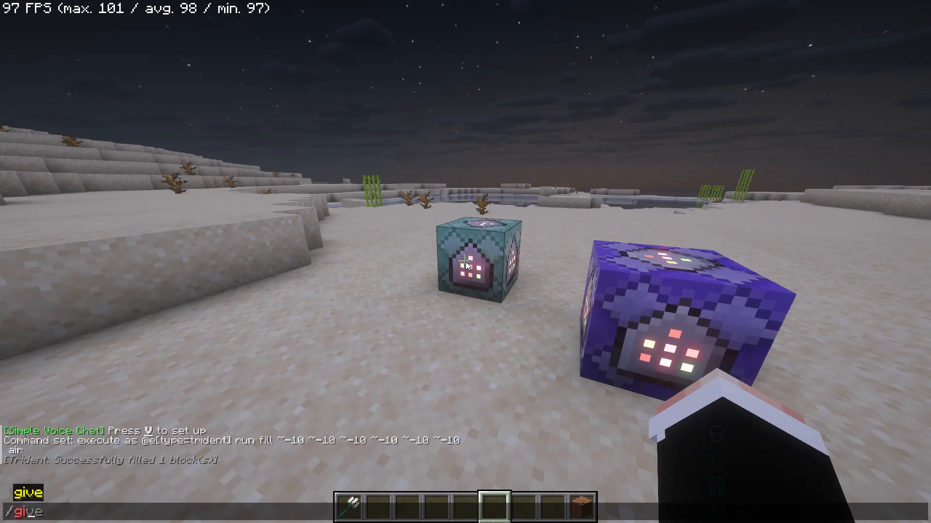
{"action": "key", "text": "Tab"}
{"action": "key", "text": "space"}
{"action": "key", "text": "Tab"}
{"action": "key", "text": "space"}
{"action": "type", "text": "re"}
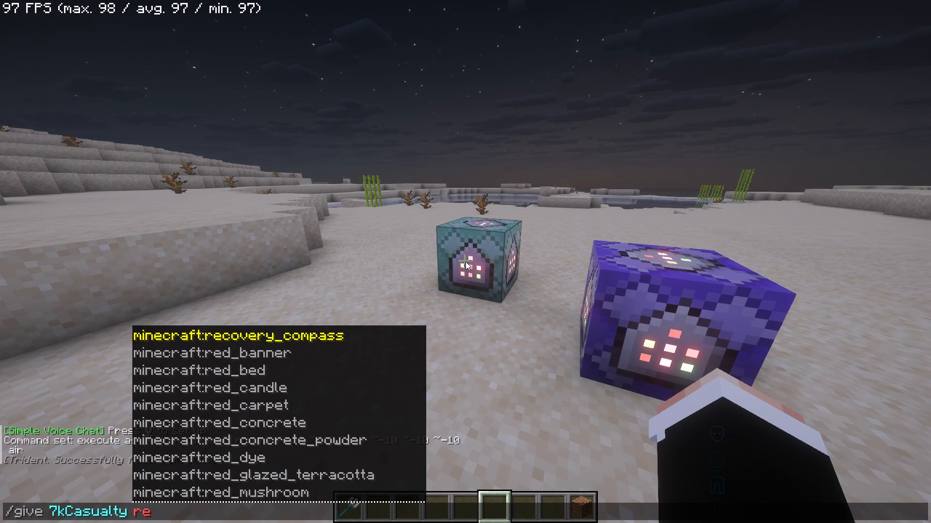
{"action": "key", "text": "p"}
{"action": "key", "text": "Tab"}
{"action": "key", "text": "Tab"}
{"action": "key", "text": "Return"}
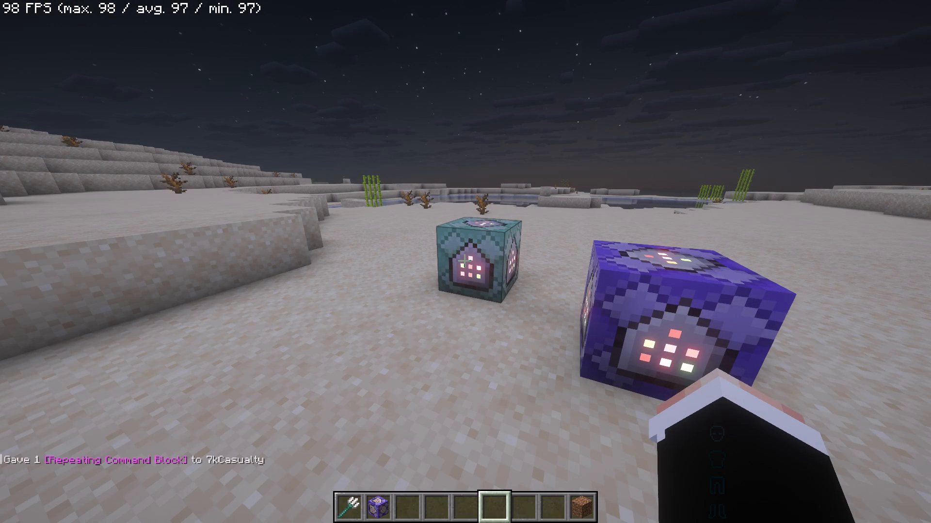
Place the repeating command block on the sand, paste the same trident fill command and set it to Always Active.
{"action": "key", "text": "2"}
{"action": "right_click", "coordinate": [465, 261]}
{"action": "right_click", "coordinate": [465, 261]}
{"action": "key", "text": "ctrl+v"}
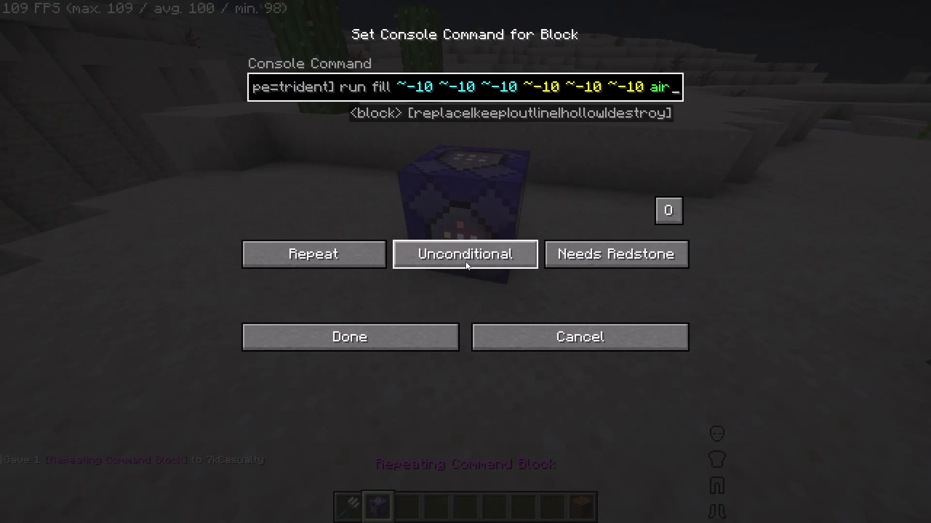
{"action": "left_click", "coordinate": [600, 251]}
{"action": "left_click_drag", "start_coordinate": [385, 335], "coordinate": [465, 261]}
Throw a trident at the sand near the ravine to test the new command block.
{"action": "key", "text": "1"}
{"action": "right_click", "coordinate": [465, 261]}
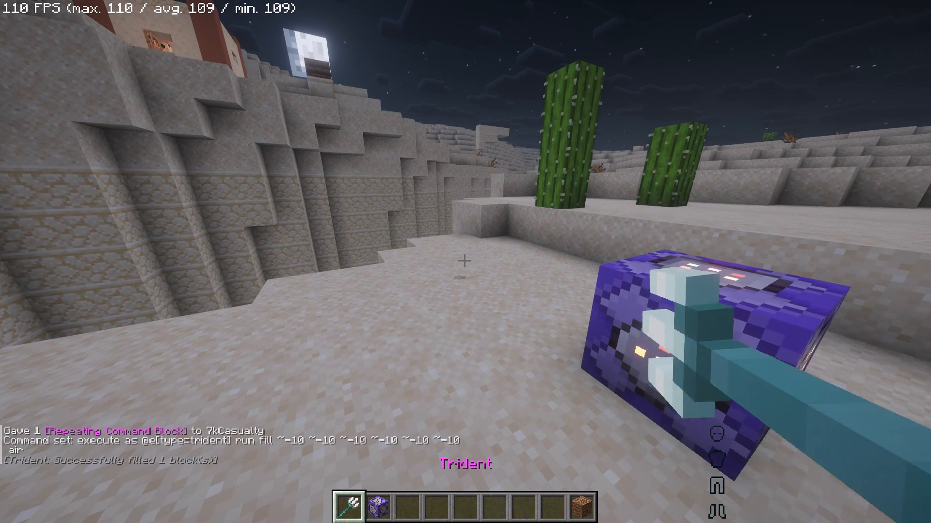
{"action": "key", "text": "ctrl+f"}
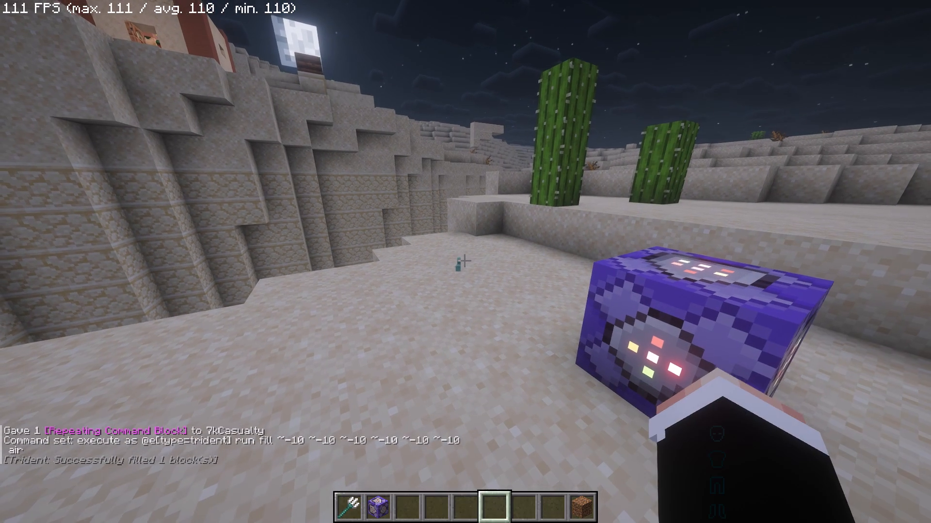
Switch to the browser and copy the whole comment command "/execute as @e[type=trident] run fill ~-10 ~-10 ~-10 ~-10 ~-10 ~-10 air", including the leading slash.
{"action": "left_click", "coordinate": [492, 505]}
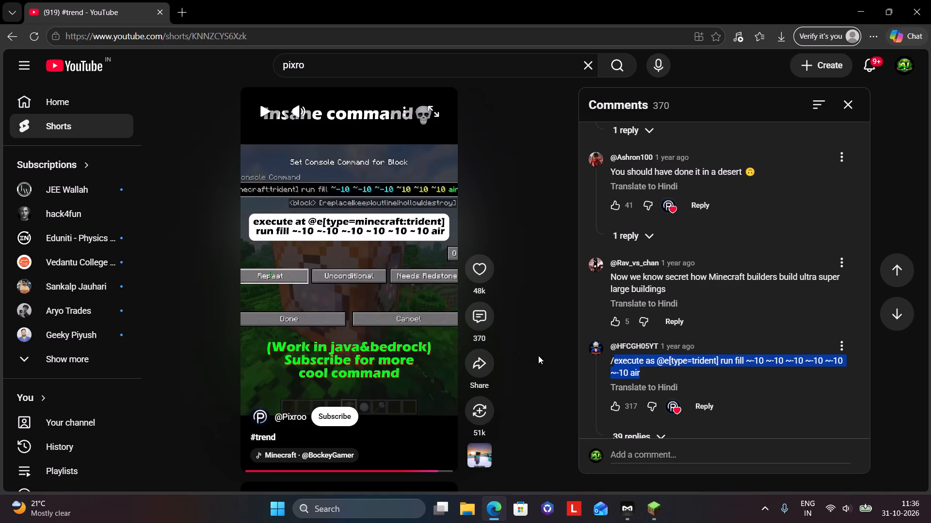
{"action": "left_click", "coordinate": [608, 359]}
{"action": "left_click_drag", "start_coordinate": [608, 359], "coordinate": [647, 380]}
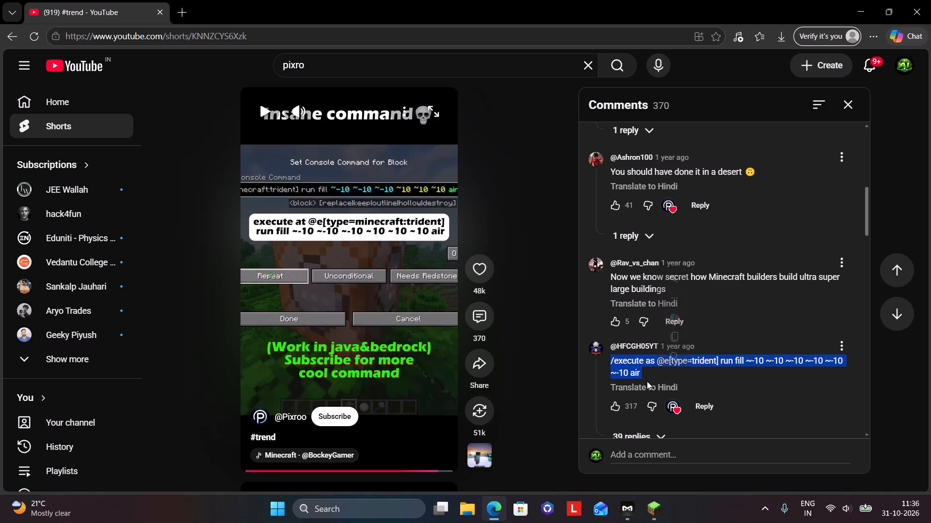
{"action": "key", "text": "ctrl+c"}
{"action": "key", "text": "ctrl+c"}
{"action": "key", "text": "ctrl+c"}
{"action": "key", "text": "ctrl+c"}
{"action": "left_click", "coordinate": [659, 522]}
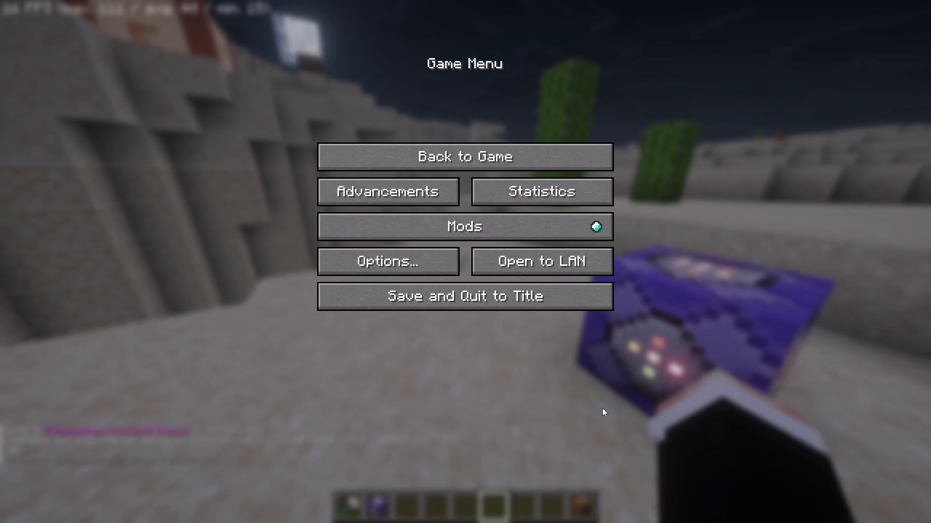
Back in Minecraft, replace the repeating command block's command with the copied version that starts with a slash.
{"action": "key", "text": "Escape"}
{"action": "right_click_drag", "start_coordinate": [466, 261], "coordinate": [600, 379]}
{"action": "key", "text": "ctrl+a"}
{"action": "key", "text": "BackSpace"}
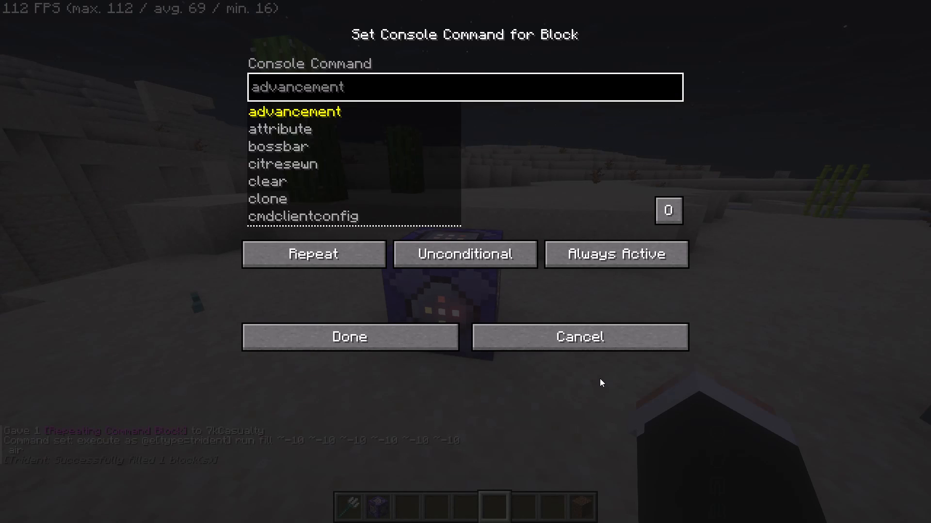
{"action": "key", "text": "ctrl+v"}
{"action": "left_click_drag", "start_coordinate": [417, 350], "coordinate": [465, 261]}
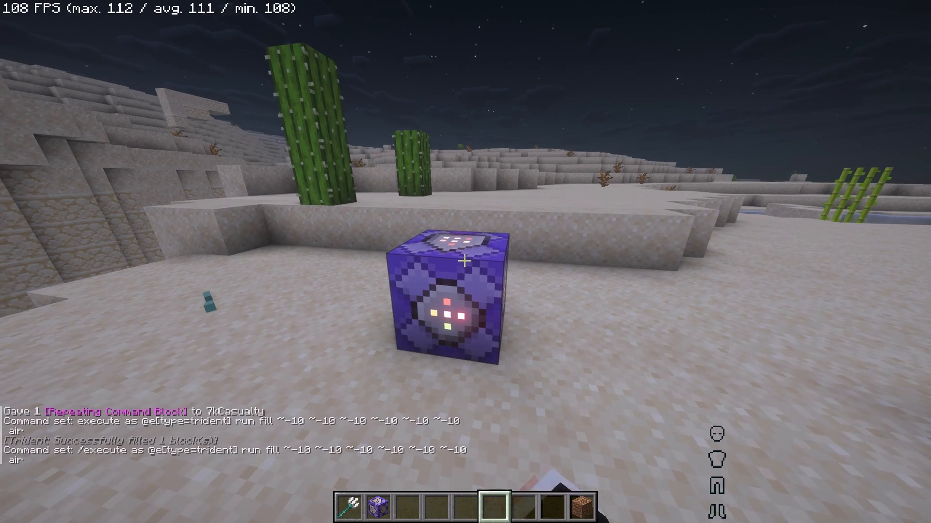
Throw a trident onto the sand beside the command block to test the replaced command.
{"action": "key", "text": "1"}
{"action": "right_click_drag", "start_coordinate": [449, 262], "coordinate": [466, 261]}
{"action": "key", "text": "ctrl+f"}
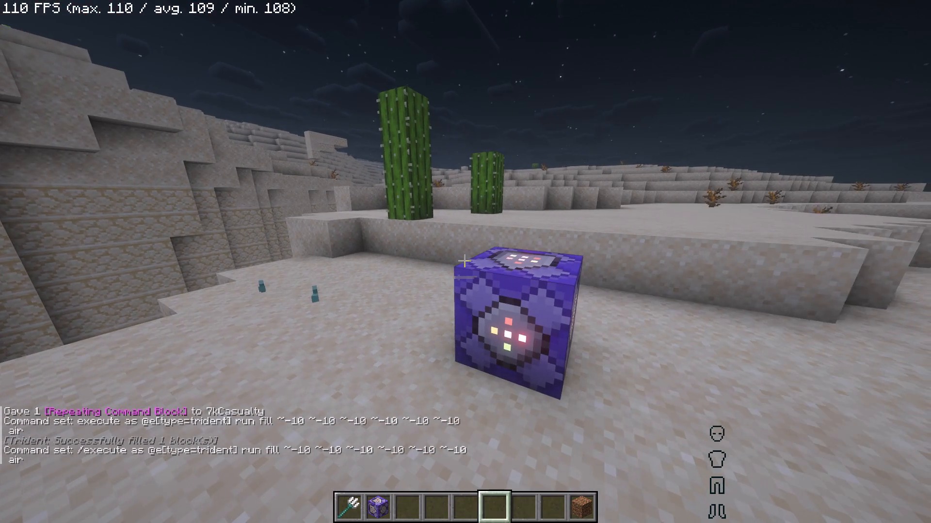
Place another repeating command block on the sand and save the copied trident fill command in it, leaving it on Needs Redstone.
{"action": "key", "text": "ctrl+2"}
{"action": "right_click", "coordinate": [464, 263], "text": "ctrl"}
{"action": "right_click", "coordinate": [465, 261], "text": "ctrl"}
{"action": "key", "text": "ctrl+v"}
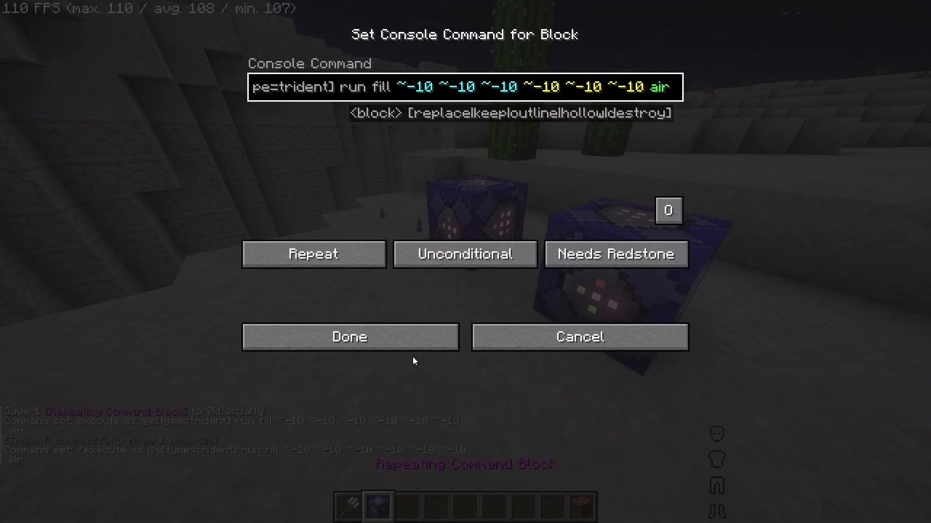
{"action": "left_click", "coordinate": [413, 356]}
{"action": "left_click_drag", "start_coordinate": [409, 347], "coordinate": [465, 261]}
Test the command blocks by throwing tridents near them and across the open sand toward the pond.
{"action": "key", "text": "1"}
{"action": "right_click", "coordinate": [465, 261]}
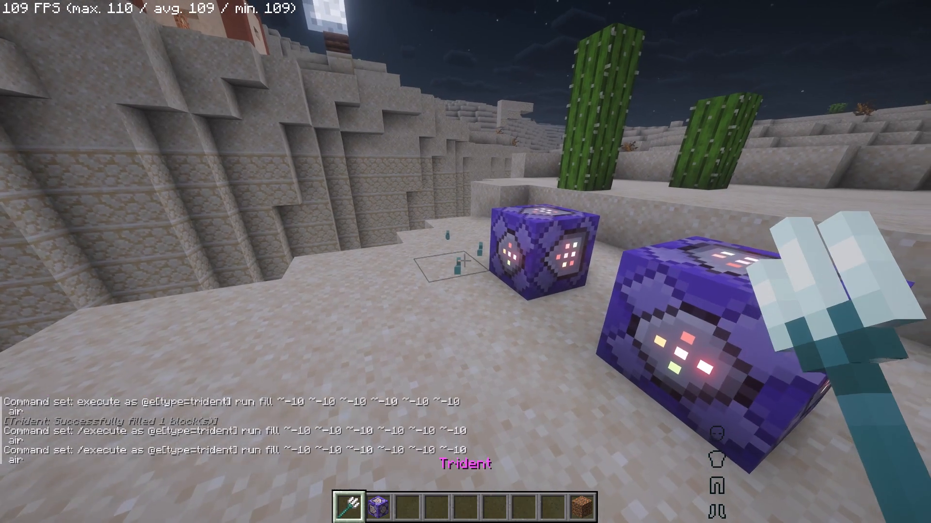
{"action": "right_click", "coordinate": [465, 261], "text": "ctrl"}
{"action": "key", "text": "ctrl+w"}
{"action": "key", "text": "ctrl+w"}
{"action": "key", "text": "ctrl+w"}
{"action": "key", "text": "ctrl+w"}
{"action": "key", "text": "ctrl+d"}
{"action": "right_click", "coordinate": [465, 261], "text": "ctrl+shift"}
{"action": "key", "text": "ctrl+shift+space"}
{"action": "key", "text": "ctrl+a"}
{"action": "key", "text": "ctrl+space"}
{"action": "key", "text": "ctrl+space"}
{"action": "key", "text": "ctrl+space"}
{"action": "key", "text": "ctrl+space"}
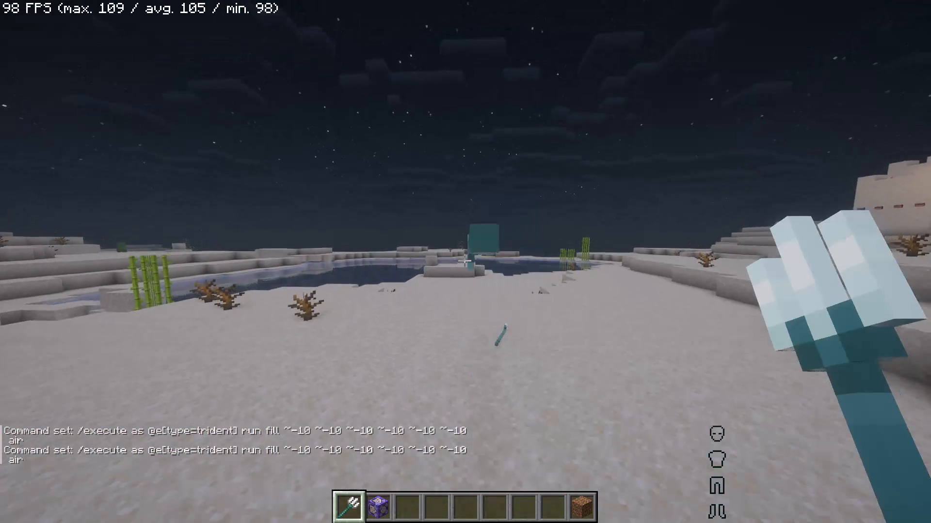
{"action": "right_click", "coordinate": [465, 261], "text": "ctrl"}
{"action": "key", "text": "ctrl+d"}
{"action": "key", "text": "ctrl+d"}
{"action": "key", "text": "ctrl+d"}
{"action": "key", "text": "ctrl+d"}
{"action": "key", "text": "ctrl+d"}
{"action": "key", "text": "ctrl+d"}
{"action": "key", "text": "ctrl+d"}
{"action": "key", "text": "ctrl+d"}
{"action": "key", "text": "ctrl+d"}
{"action": "key", "text": "ctrl+d"}
{"action": "key", "text": "ctrl+d"}
{"action": "key", "text": "ctrl+d"}
{"action": "key", "text": "ctrl+d"}
{"action": "key", "text": "ctrl+d"}
{"action": "key", "text": "ctrl+d"}
{"action": "key", "text": "ctrl+d"}
{"action": "key", "text": "ctrl+d"}
{"action": "key", "text": "ctrl+d"}
{"action": "key", "text": "ctrl+d"}
{"action": "key", "text": "ctrl+d"}
{"action": "double_click", "coordinate": [465, 261], "text": "ctrl"}
{"action": "left_click", "coordinate": [465, 261], "text": "ctrl"}
{"action": "right_click", "coordinate": [465, 261], "text": "ctrl"}
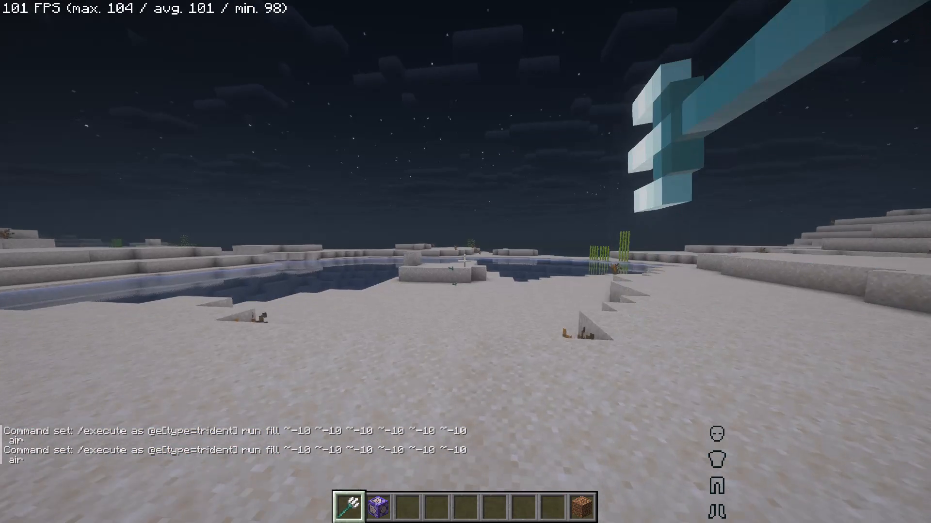
{"action": "right_click", "coordinate": [465, 261], "text": "ctrl"}
{"action": "key", "text": "ctrl+a"}
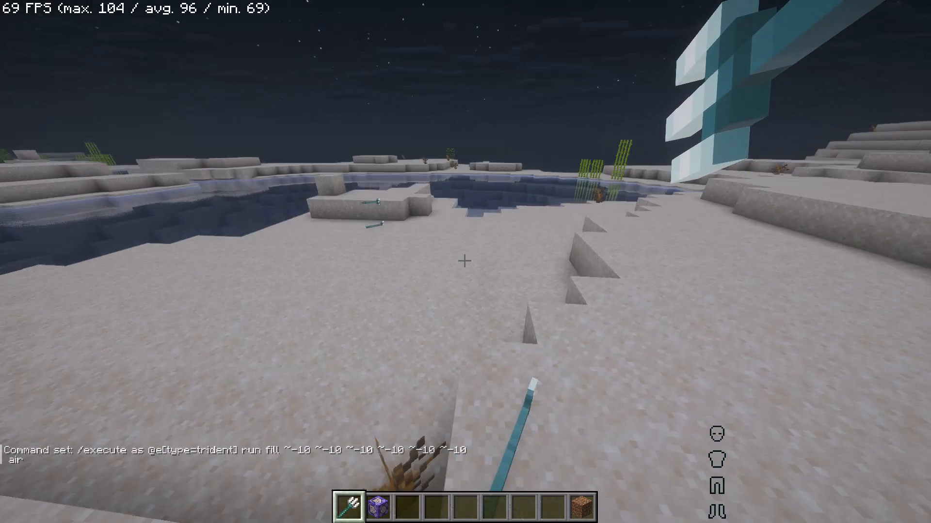
Drop the held repeating command block and give yourself a new minecraft:repeating_command_block with the give command.
{"action": "key", "text": "2"}
{"action": "key", "text": "ctrl+q"}
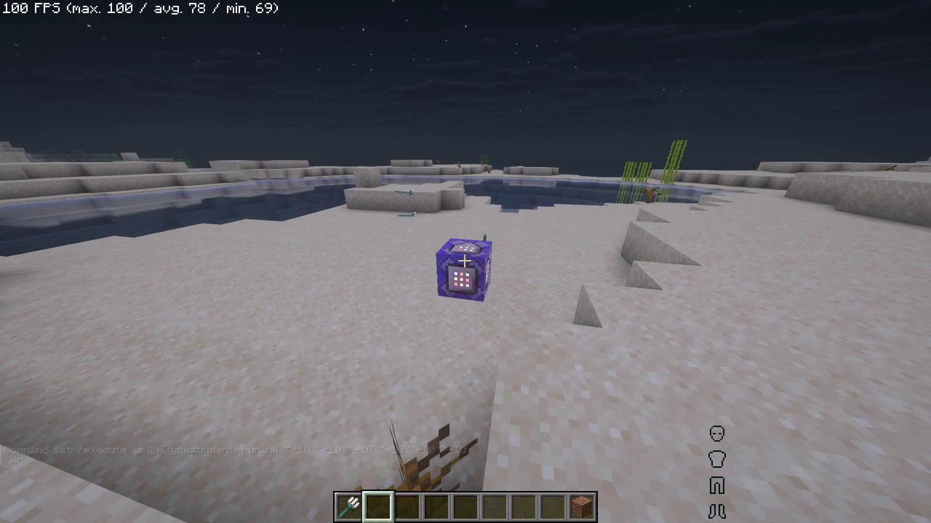
{"action": "type", "text": "/gi"}
{"action": "key", "text": "Tab"}
{"action": "key", "text": "space"}
{"action": "key", "text": "Tab"}
{"action": "key", "text": "space"}
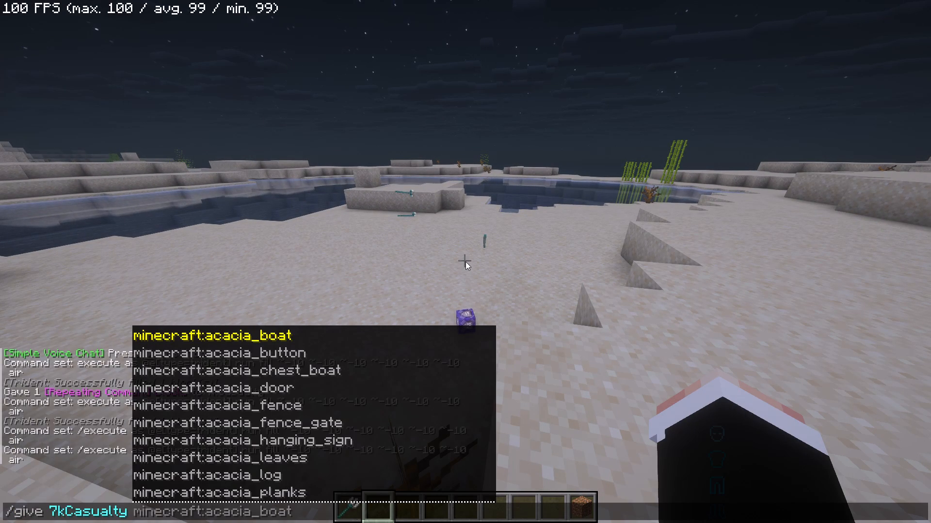
{"action": "type", "text": "rep"}
{"action": "key", "text": "Tab"}
{"action": "key", "text": "Tab"}
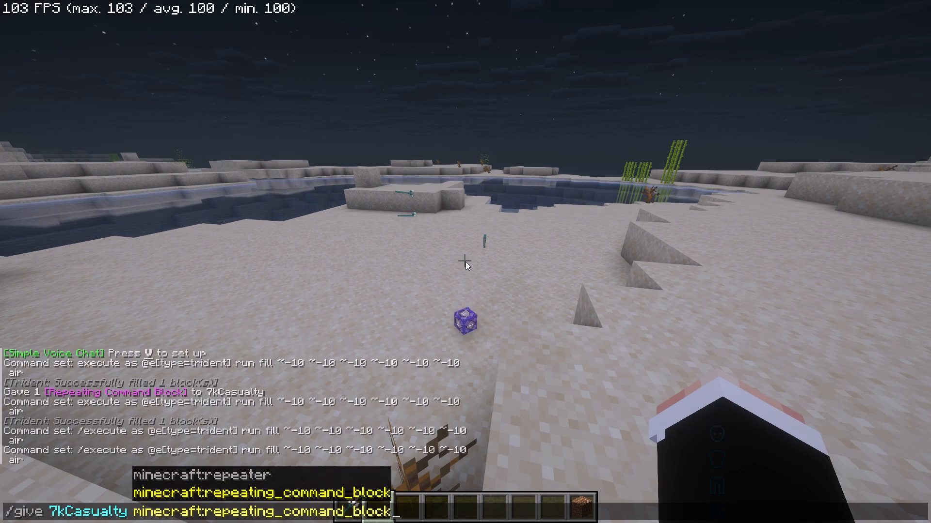
{"action": "key", "text": "Return"}
Place the new repeating command block on the sand, paste the trident fill command into it and set it to Always Active.
{"action": "right_click", "coordinate": [465, 261]}
{"action": "right_click", "coordinate": [465, 261]}
{"action": "key", "text": "ctrl+v"}
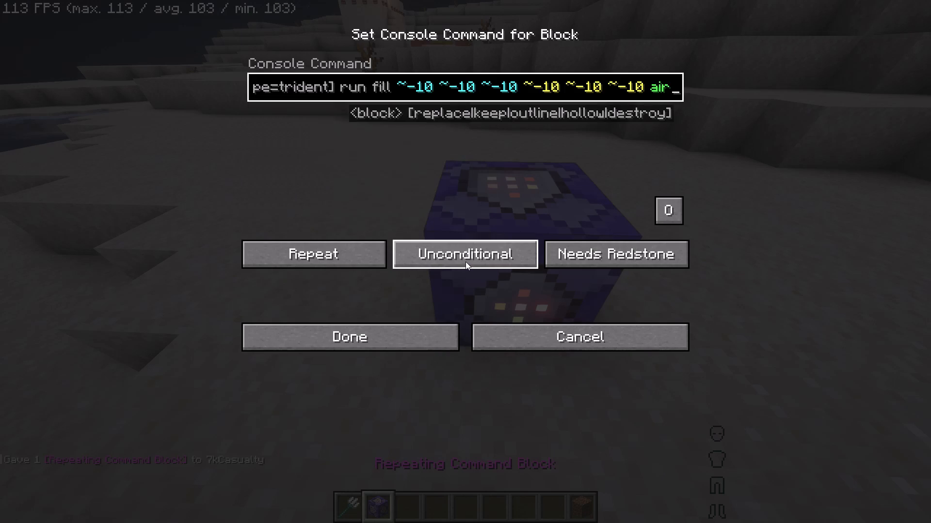
{"action": "left_click", "coordinate": [596, 240]}
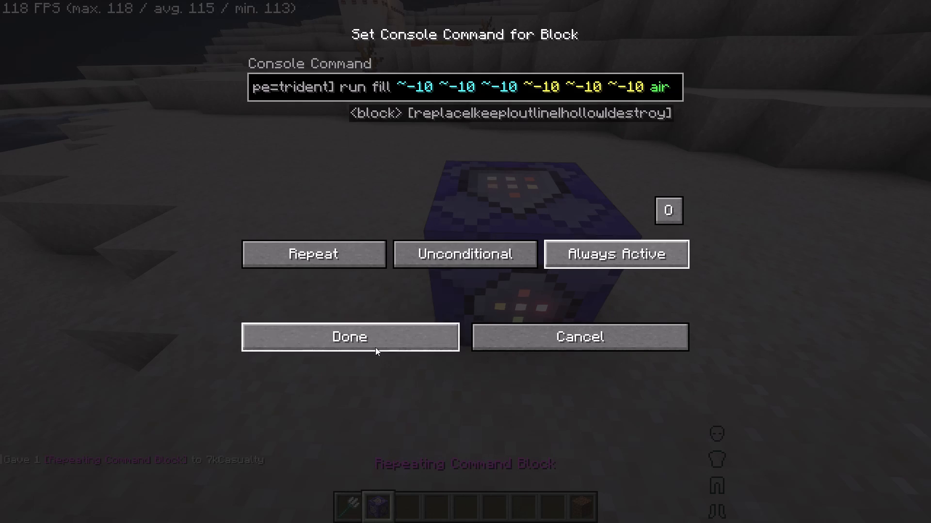
{"action": "left_click_drag", "start_coordinate": [363, 349], "coordinate": [465, 261]}
Throw tridents in several directions across the sand around the new command block to test it.
{"action": "key", "text": "1"}
{"action": "right_click_drag", "start_coordinate": [458, 264], "coordinate": [465, 261]}
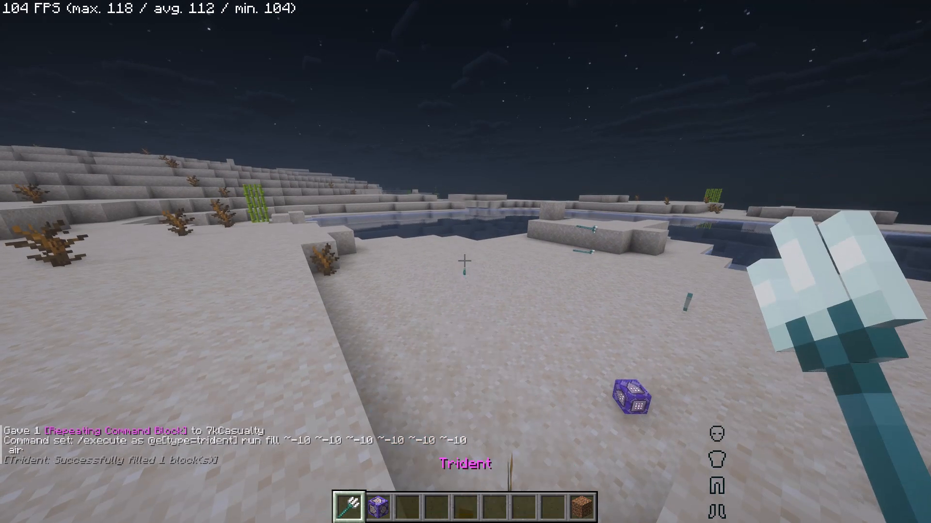
{"action": "right_click_drag", "start_coordinate": [465, 261], "coordinate": [472, 259], "text": "ctrl"}
{"action": "key", "text": "ctrl+a"}
{"action": "key", "text": "ctrl+d"}
{"action": "right_click", "coordinate": [466, 261], "text": "ctrl"}
{"action": "key", "text": "ctrl+w"}
{"action": "key", "text": "ctrl+a"}
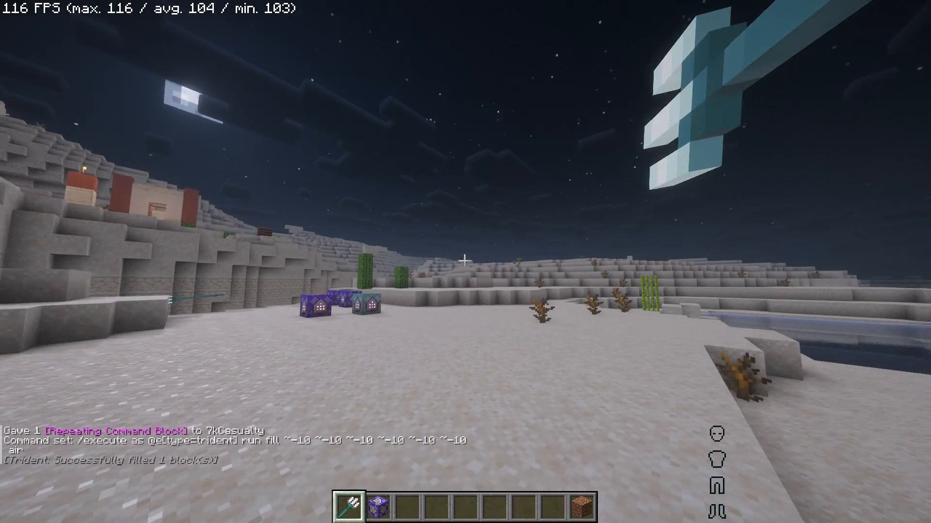
{"action": "key", "text": "ctrl+d"}
{"action": "right_click_drag", "start_coordinate": [441, 261], "coordinate": [465, 261], "text": "ctrl"}
{"action": "key", "text": "ctrl+a"}
{"action": "key", "text": "ctrl+space"}
{"action": "key", "text": "ctrl+space"}
{"action": "key", "text": "ctrl+space"}
{"action": "key", "text": "ctrl+space"}
{"action": "key", "text": "ctrl+space"}
{"action": "key", "text": "ctrl+space"}
{"action": "key", "text": "ctrl+space"}
{"action": "key", "text": "ctrl+space"}
{"action": "key", "text": "ctrl+space"}
{"action": "key", "text": "ctrl+space"}
{"action": "key", "text": "ctrl+space"}
{"action": "key", "text": "ctrl+space"}
{"action": "key", "text": "ctrl+space"}
{"action": "key", "text": "ctrl+space"}
{"action": "key", "text": "ctrl+space"}
{"action": "double_click", "coordinate": [465, 261], "text": "ctrl"}
{"action": "left_click", "coordinate": [465, 261], "text": "ctrl"}
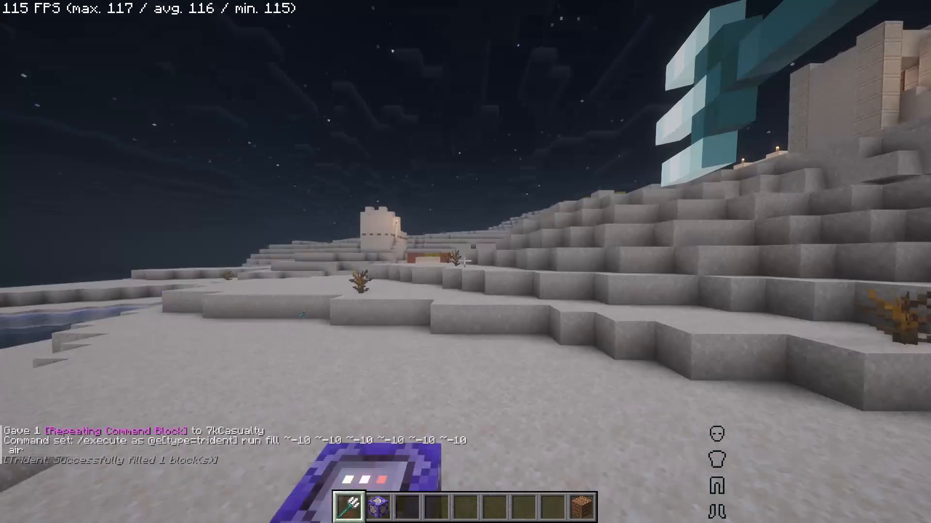
{"action": "right_click_drag", "start_coordinate": [465, 261], "coordinate": [465, 261], "text": "ctrl"}
{"action": "key", "text": "ctrl+w"}
Switch to the browser, go back to Pixroo's Shorts, sort them by Oldest and open the "Insane Command" Short tagged #singing.
{"action": "left_click", "coordinate": [465, 261]}
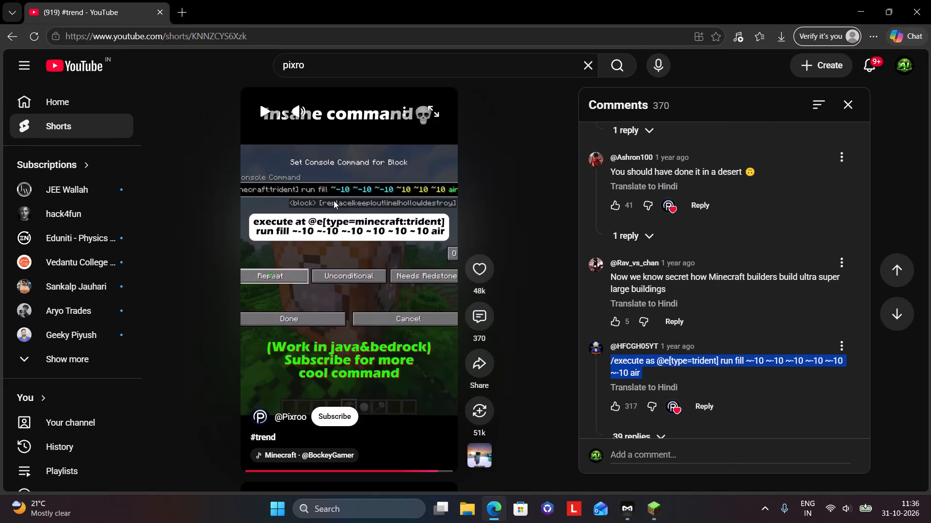
{"action": "left_click", "coordinate": [0, 32]}
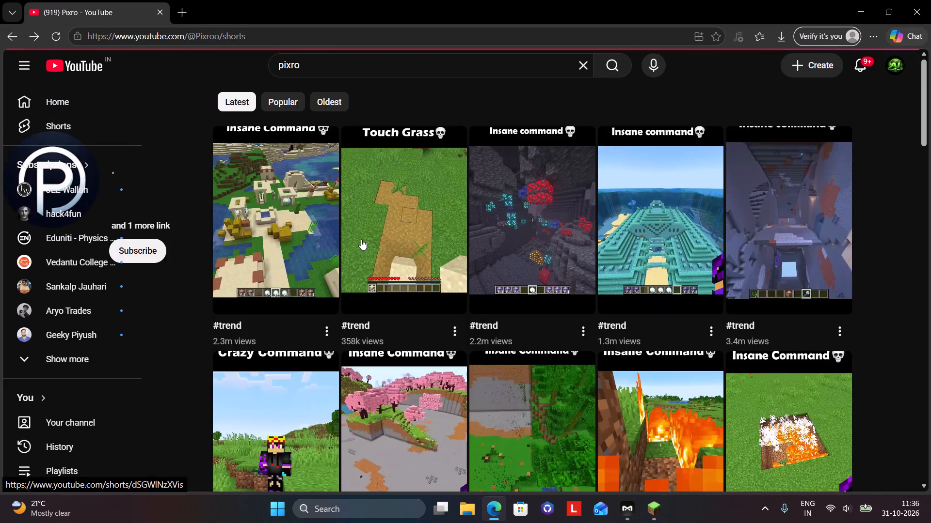
{"action": "scroll", "coordinate": [411, 259], "scroll_direction": "down", "scroll_amount": 6}
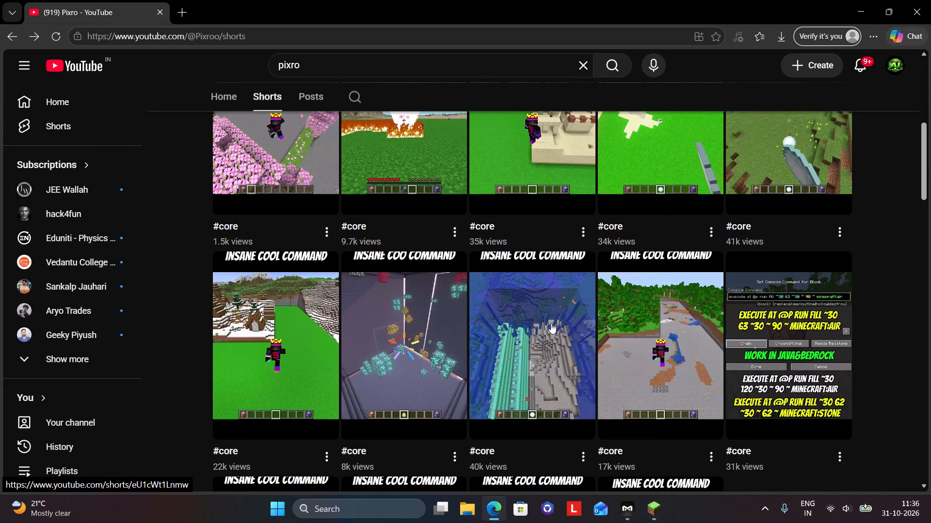
{"action": "scroll", "coordinate": [492, 341], "scroll_direction": "up", "scroll_amount": 2}
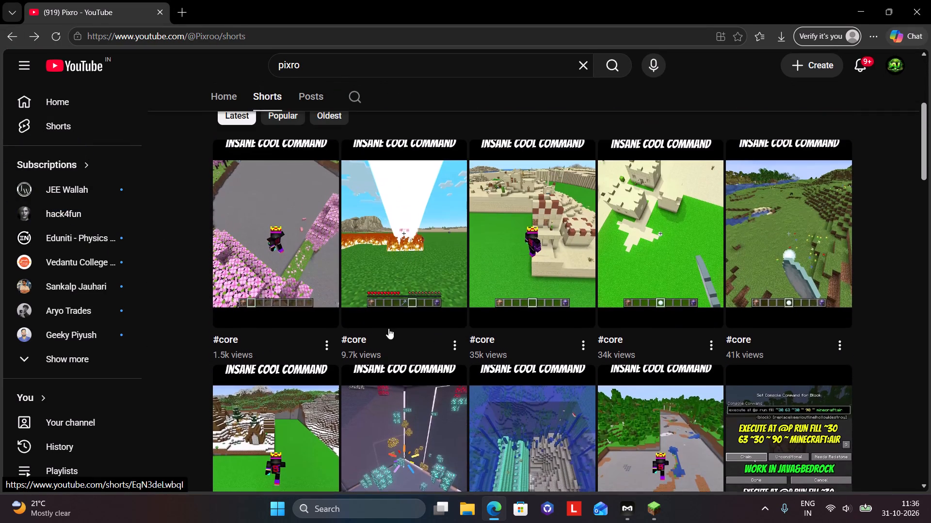
{"action": "left_click", "coordinate": [314, 126]}
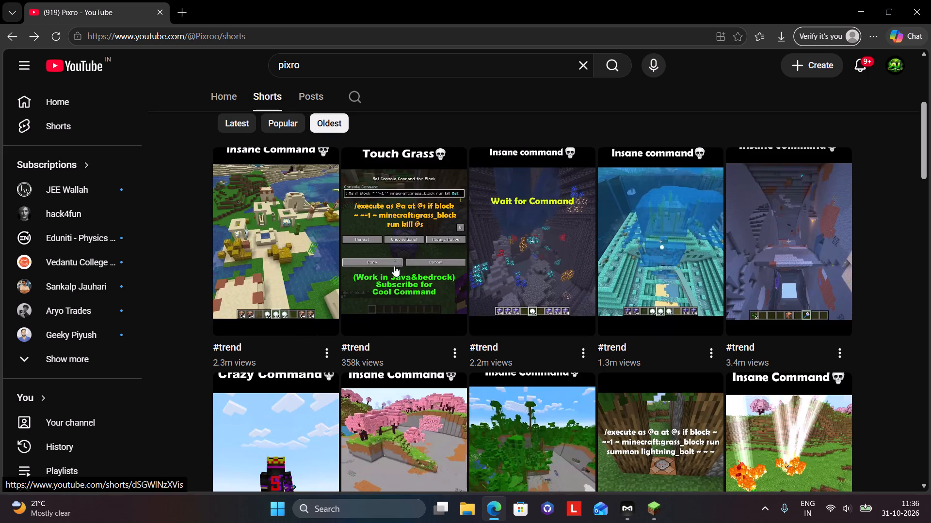
{"action": "scroll", "coordinate": [395, 253], "scroll_direction": "down", "scroll_amount": 2}
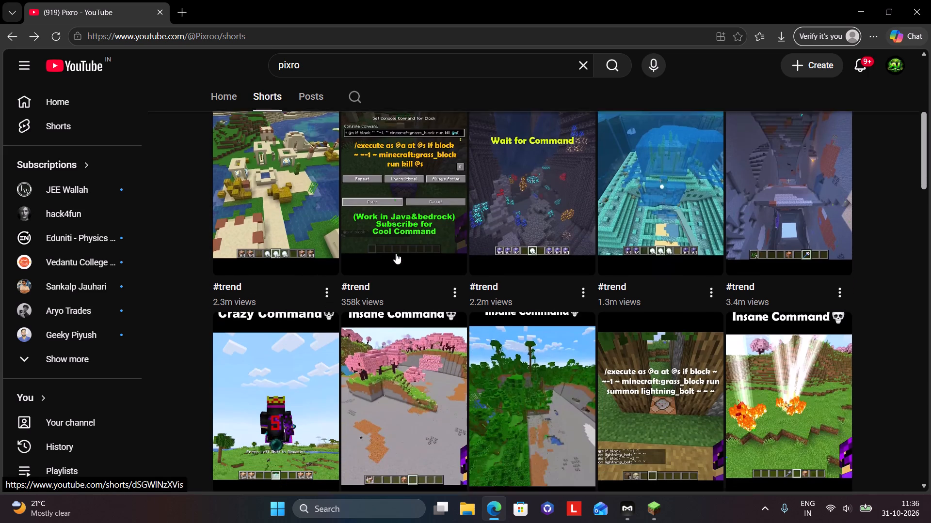
{"action": "scroll", "coordinate": [396, 253], "scroll_direction": "down", "scroll_amount": 4}
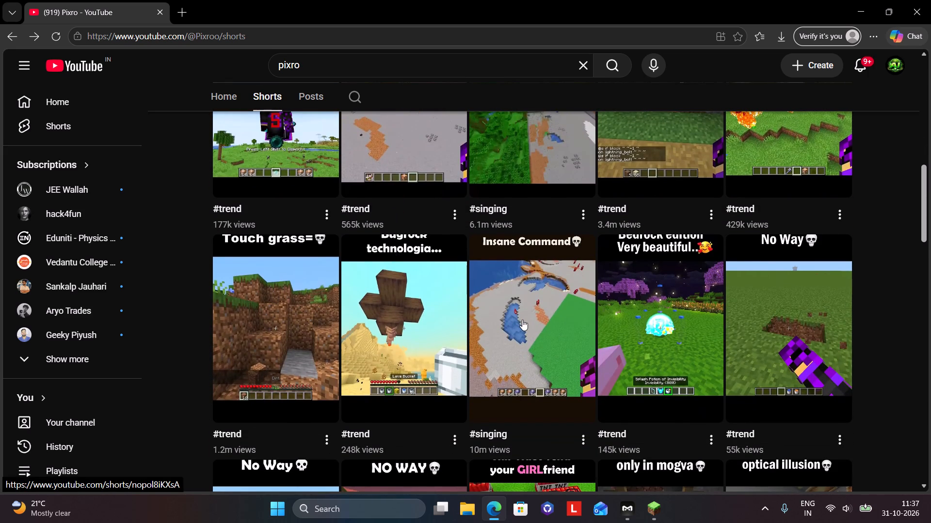
{"action": "left_click", "coordinate": [527, 320]}
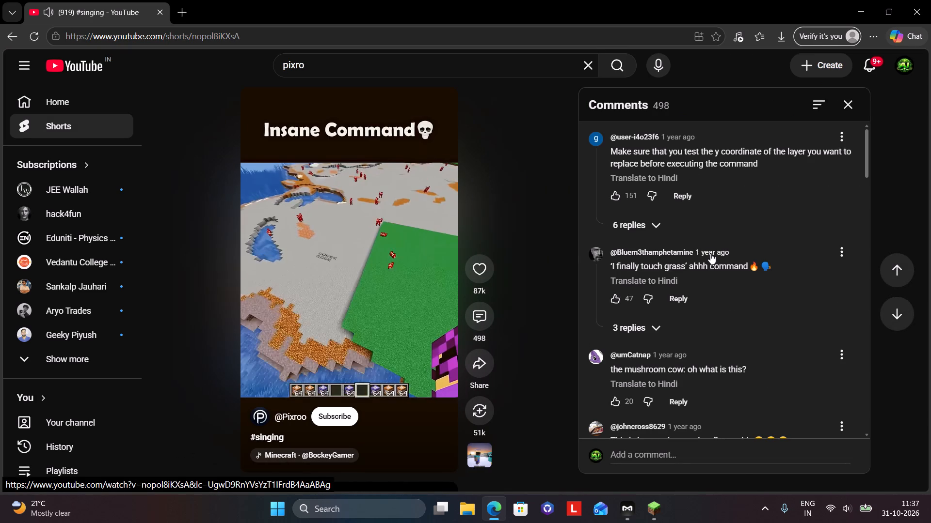
Copy "/execute at @p run fill ~30 64 ~30 ~0 64 ~0 minecraft:grass_block" from the Short's comments and return to the Minecraft world.
{"action": "scroll", "coordinate": [711, 253], "scroll_direction": "down", "scroll_amount": 2}
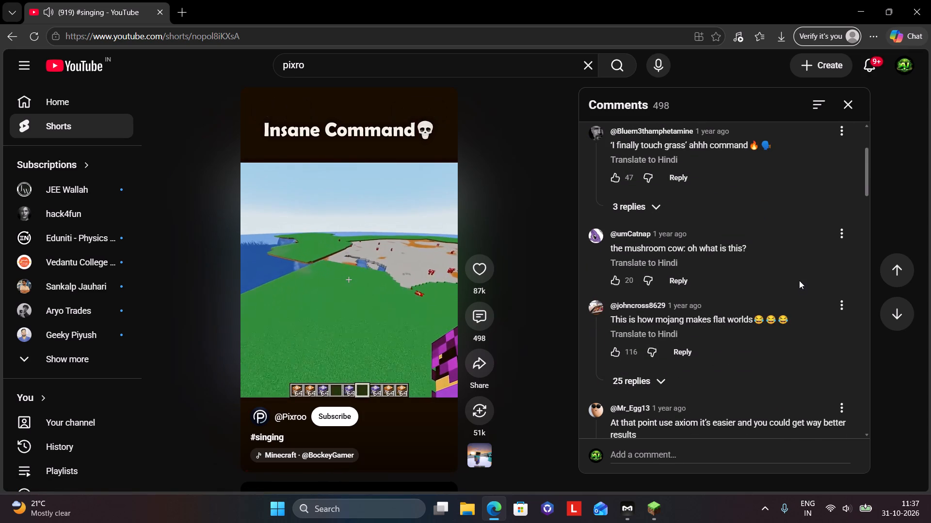
{"action": "scroll", "coordinate": [800, 288], "scroll_direction": "down", "scroll_amount": 3}
{"action": "scroll", "coordinate": [800, 291], "scroll_direction": "up", "scroll_amount": 1}
{"action": "scroll", "coordinate": [800, 291], "scroll_direction": "down", "scroll_amount": 3}
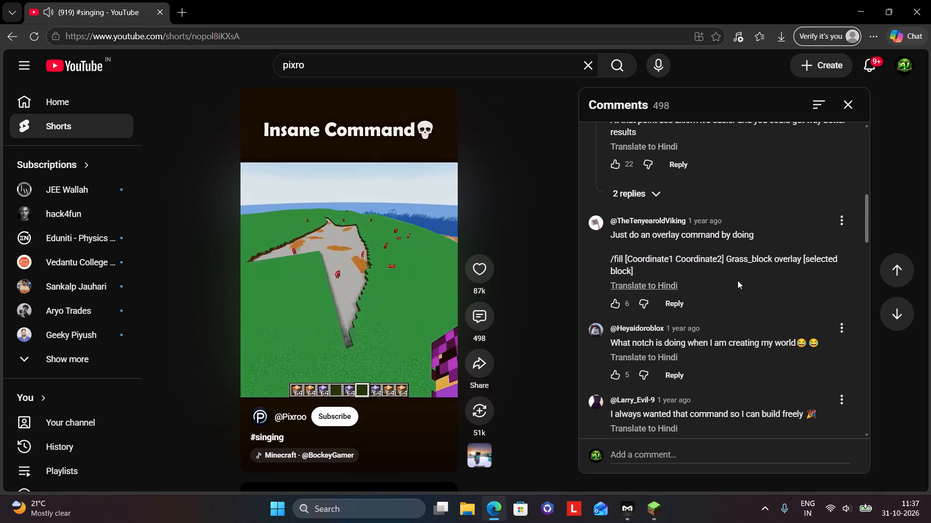
{"action": "scroll", "coordinate": [741, 296], "scroll_direction": "down", "scroll_amount": 2}
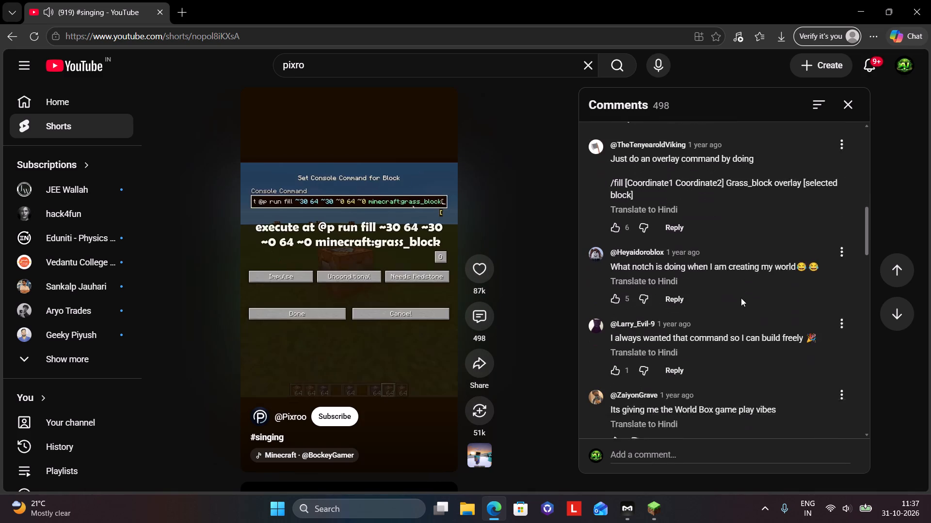
{"action": "left_click", "coordinate": [306, 312]}
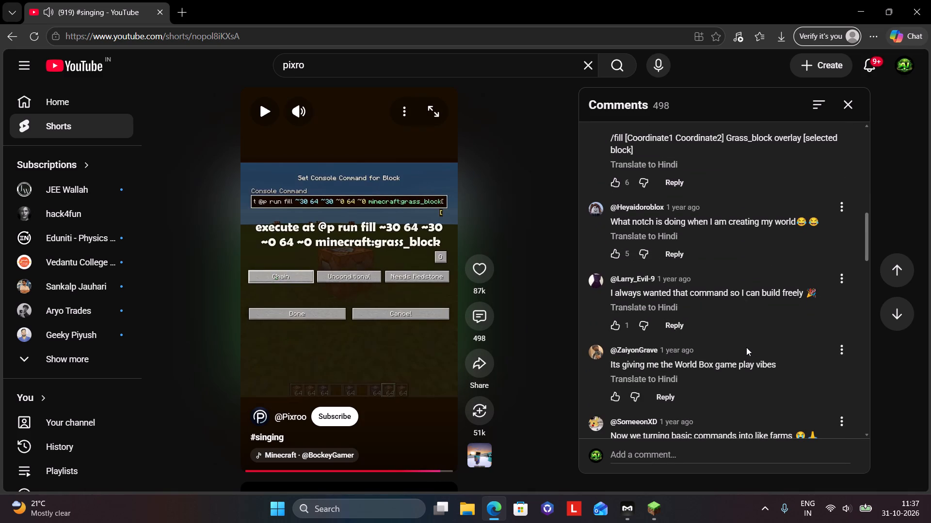
{"action": "scroll", "coordinate": [747, 350], "scroll_direction": "down", "scroll_amount": 3}
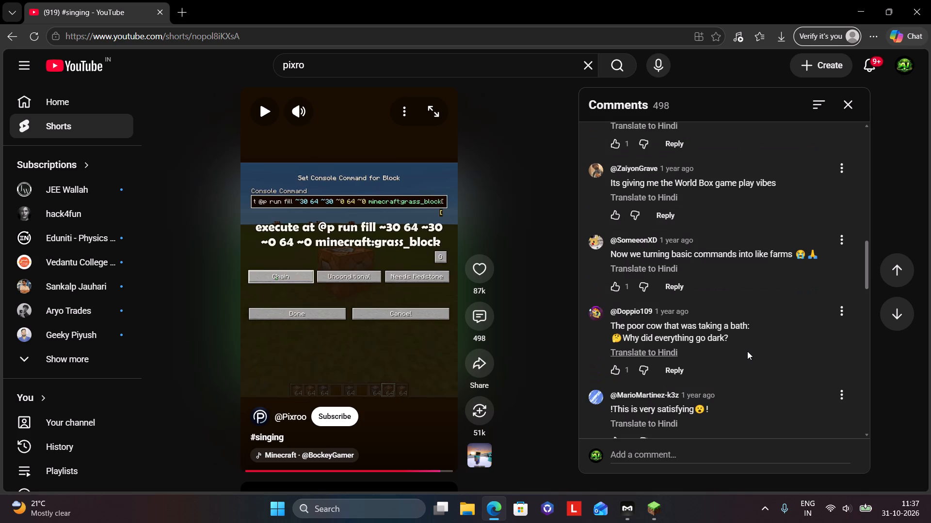
{"action": "scroll", "coordinate": [747, 351], "scroll_direction": "down", "scroll_amount": 5}
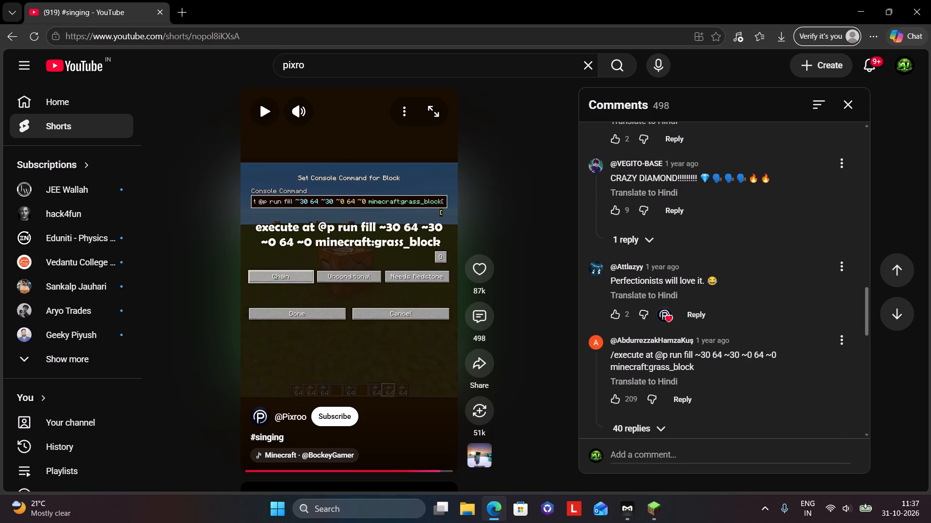
{"action": "left_click_drag", "start_coordinate": [611, 356], "coordinate": [738, 365]}
{"action": "key", "text": "ctrl+c"}
{"action": "key", "text": "ctrl+c"}
{"action": "key", "text": "ctrl+c"}
{"action": "key", "text": "ctrl+c"}
{"action": "key", "text": "ctrl+c"}
{"action": "key", "text": "ctrl+c"}
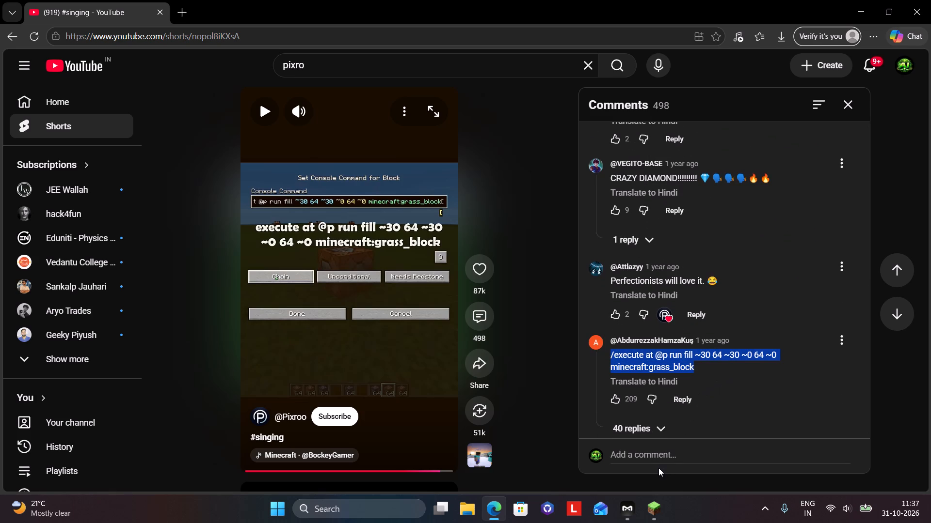
{"action": "key", "text": "ctrl+c"}
{"action": "key", "text": "ctrl+c"}
{"action": "key", "text": "ctrl+c"}
{"action": "left_click", "coordinate": [659, 509]}
{"action": "key", "text": "Escape"}
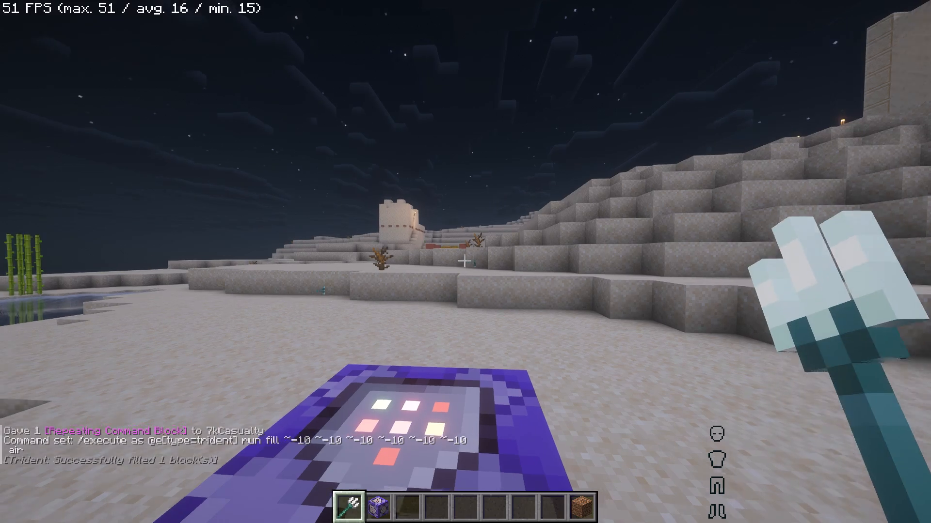
Open the trident command block on the sand and set its type to Chain, keeping it Always Active.
{"action": "right_click", "coordinate": [467, 262]}
{"action": "left_click", "coordinate": [319, 248]}
{"action": "left_click", "coordinate": [327, 241]}
{"action": "key", "text": "Escape"}
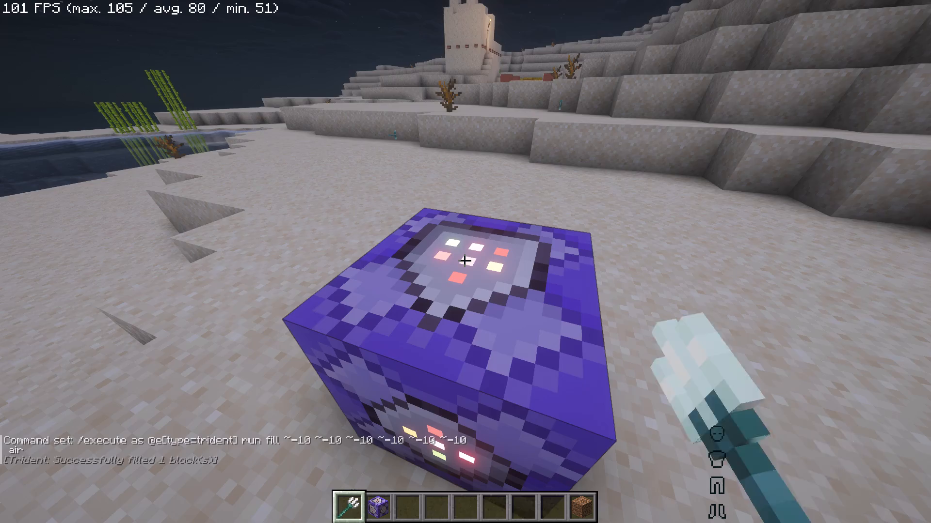
{"action": "right_click", "coordinate": [465, 261]}
{"action": "right_click", "coordinate": [465, 261]}
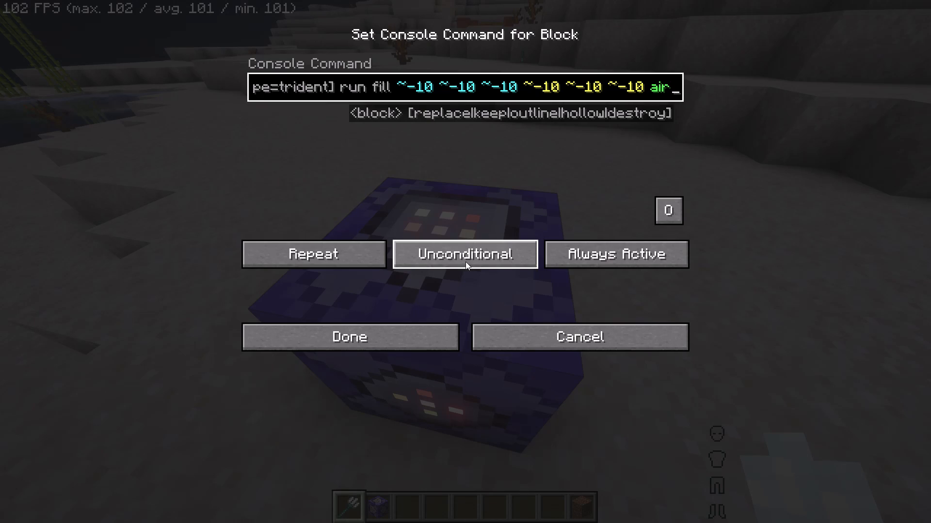
{"action": "double_click", "coordinate": [317, 246]}
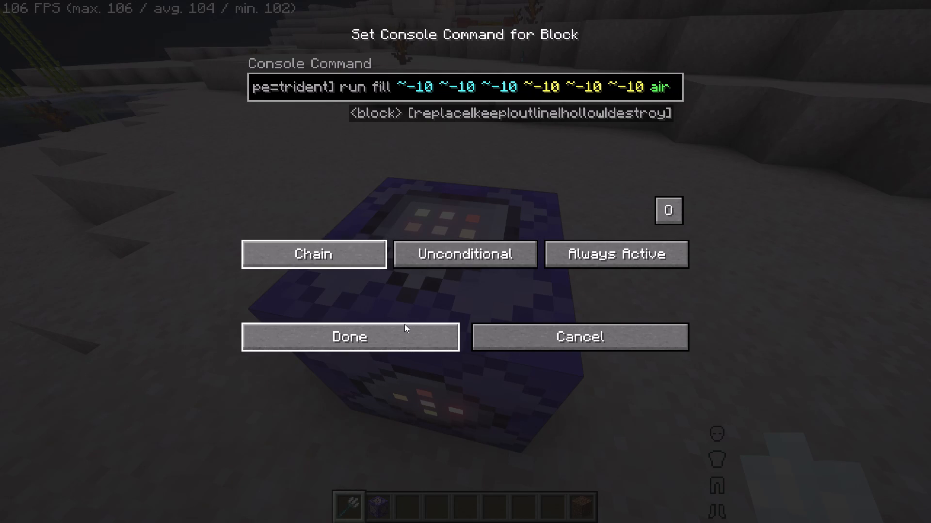
{"action": "left_click_drag", "start_coordinate": [404, 324], "coordinate": [465, 261]}
Throw tridents across the sand to test the chained block and pick up the dropped repeating command block.
{"action": "right_click", "coordinate": [465, 261]}
{"action": "key", "text": "ctrl+a"}
{"action": "key", "text": "ctrl+w"}
{"action": "key", "text": "ctrl+w"}
{"action": "key", "text": "ctrl+w"}
{"action": "key", "text": "ctrl+w"}
{"action": "key", "text": "ctrl+w"}
{"action": "key", "text": "ctrl+w"}
{"action": "key", "text": "ctrl+w"}
{"action": "key", "text": "ctrl+w"}
{"action": "key", "text": "ctrl+w"}
{"action": "key", "text": "ctrl+w"}
{"action": "key", "text": "ctrl+w"}
{"action": "key", "text": "ctrl+w"}
{"action": "key", "text": "ctrl+w"}
{"action": "key", "text": "ctrl+w"}
{"action": "key", "text": "ctrl+w"}
{"action": "key", "text": "ctrl+w"}
{"action": "key", "text": "ctrl+w"}
{"action": "key", "text": "ctrl+w"}
{"action": "key", "text": "ctrl+w"}
{"action": "key", "text": "ctrl+w"}
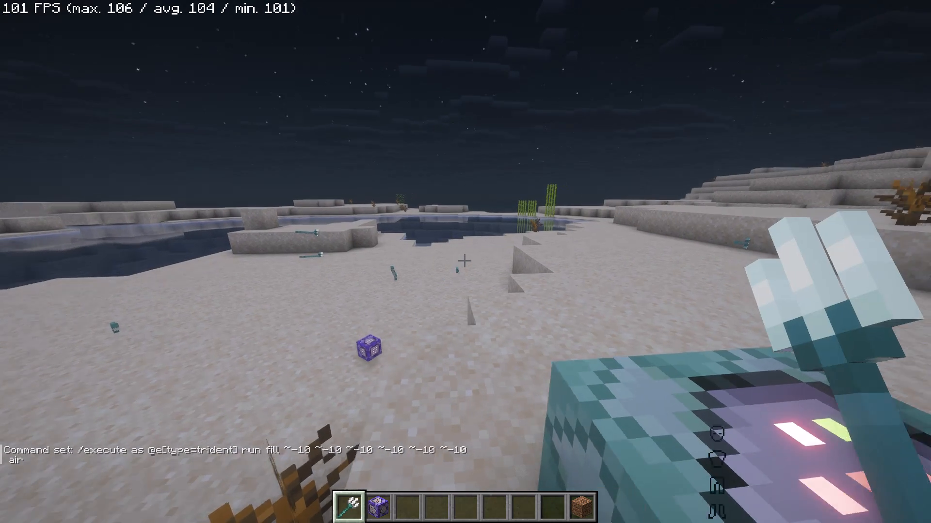
{"action": "right_click", "coordinate": [466, 262], "text": "ctrl"}
{"action": "triple_click", "coordinate": [465, 261], "text": "ctrl"}
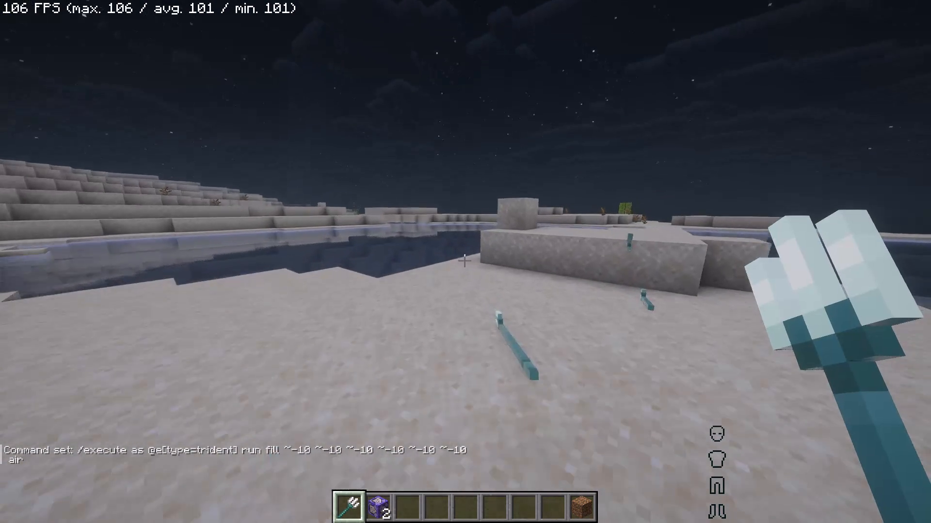
Place a repeating command block near the pond, paste the grass_block fill command, and set it to Chain and Always Active.
{"action": "key", "text": "ctrl+2"}
{"action": "right_click", "coordinate": [465, 261], "text": "ctrl"}
{"action": "right_click", "coordinate": [465, 261], "text": "ctrl"}
{"action": "key", "text": "ctrl+q"}
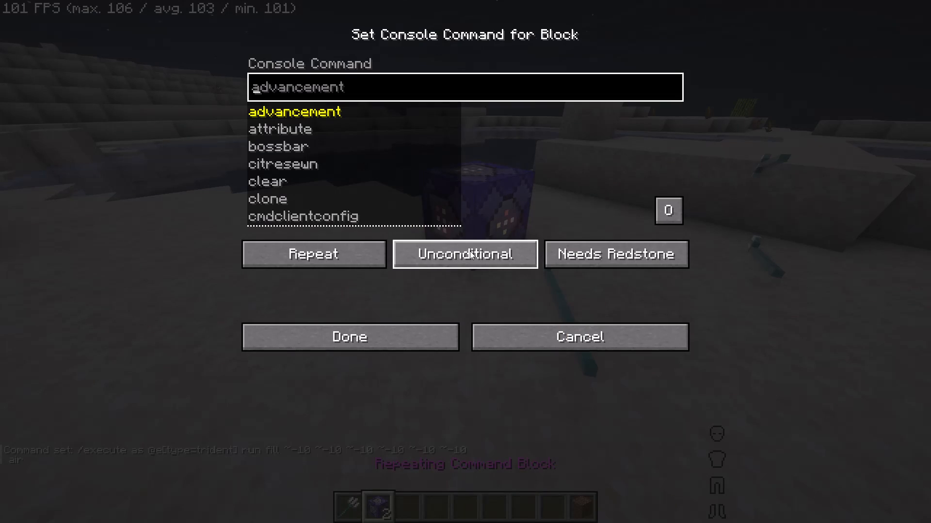
{"action": "key", "text": "ctrl+v"}
{"action": "left_click", "coordinate": [330, 238]}
{"action": "double_click", "coordinate": [325, 248]}
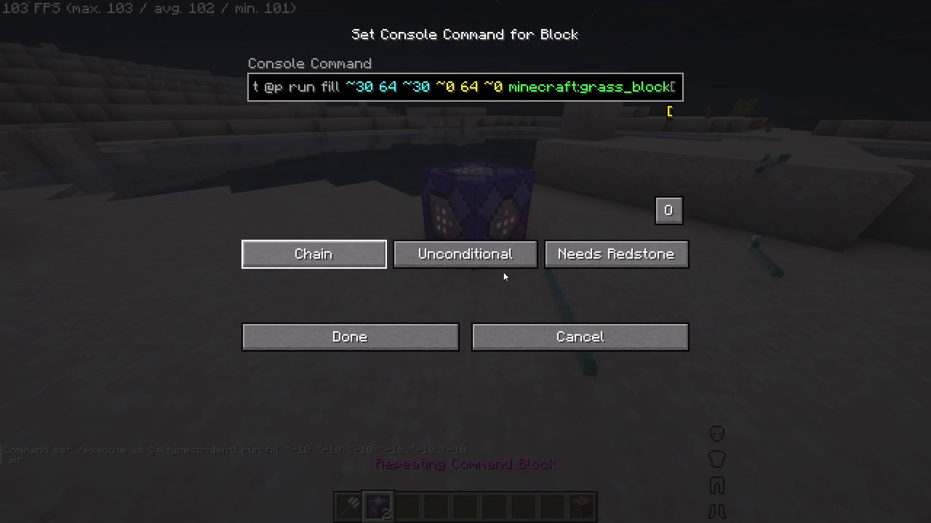
{"action": "left_click", "coordinate": [582, 258]}
{"action": "left_click_drag", "start_coordinate": [362, 334], "coordinate": [465, 261]}
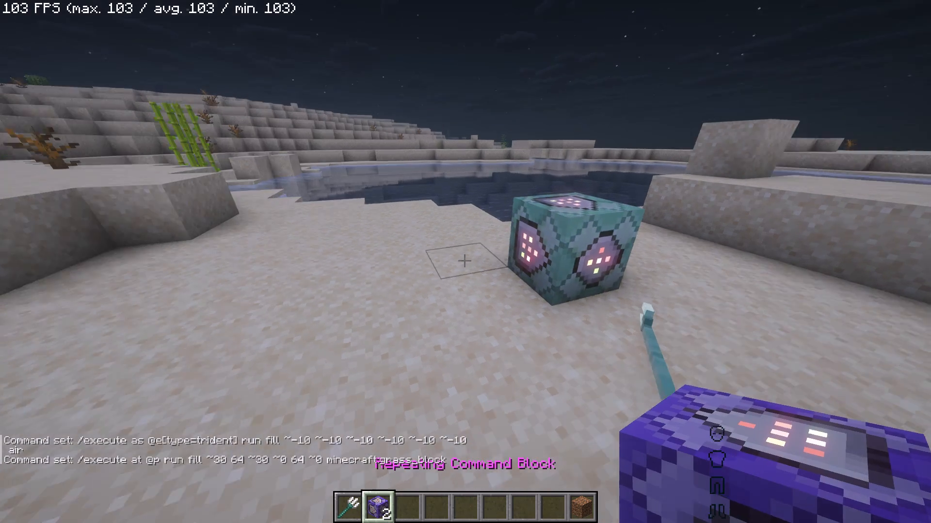
Throw a trident and fly over the sand by the pond to test the grass fill, returning to the game if interrupted.
{"action": "key", "text": "1"}
{"action": "right_click", "coordinate": [464, 261]}
{"action": "key", "text": "ctrl+f"}
{"action": "key", "text": "ctrl+w"}
{"action": "key", "text": "ctrl+a"}
{"action": "key", "text": "ctrl+space"}
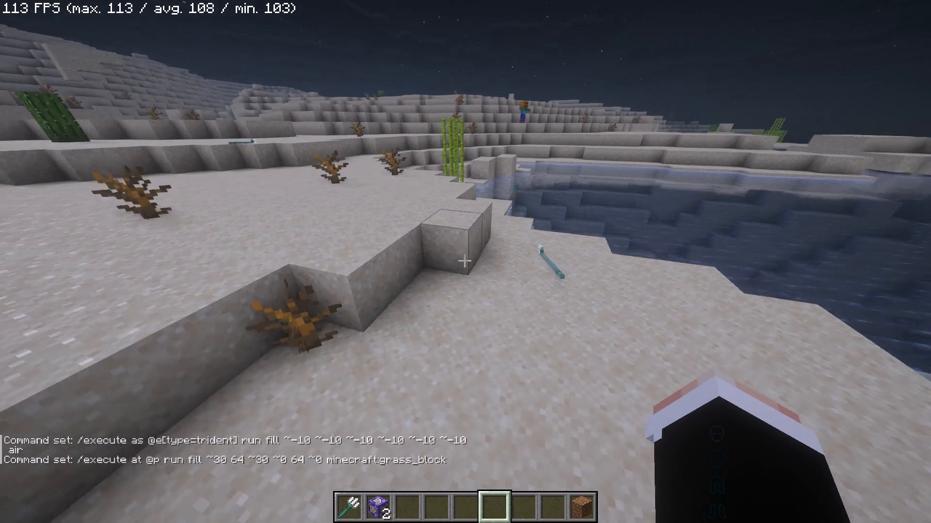
{"action": "left_click", "coordinate": [467, 261], "text": "ctrl"}
{"action": "key", "text": "ctrl+space"}
{"action": "left_click", "coordinate": [466, 261], "text": "ctrl"}
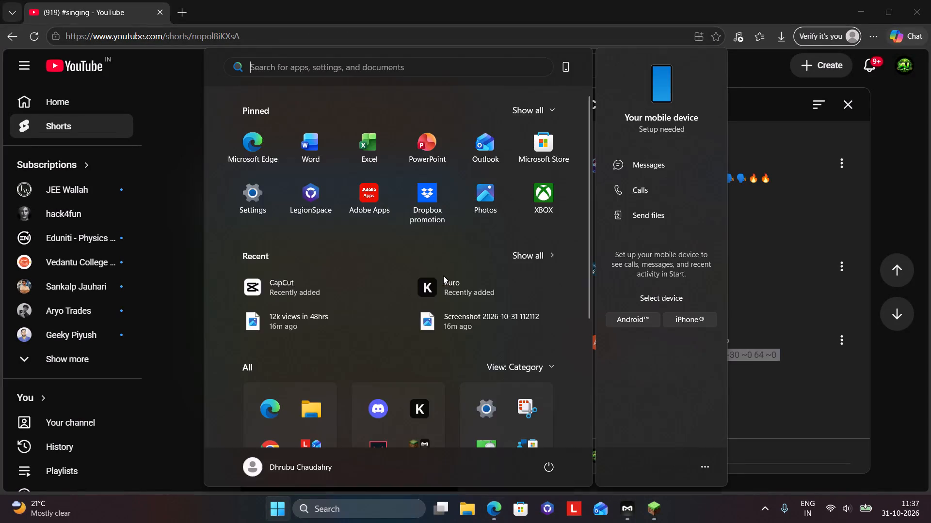
{"action": "left_click", "coordinate": [650, 501]}
{"action": "key", "text": "Escape"}
{"action": "key", "text": "Escape"}
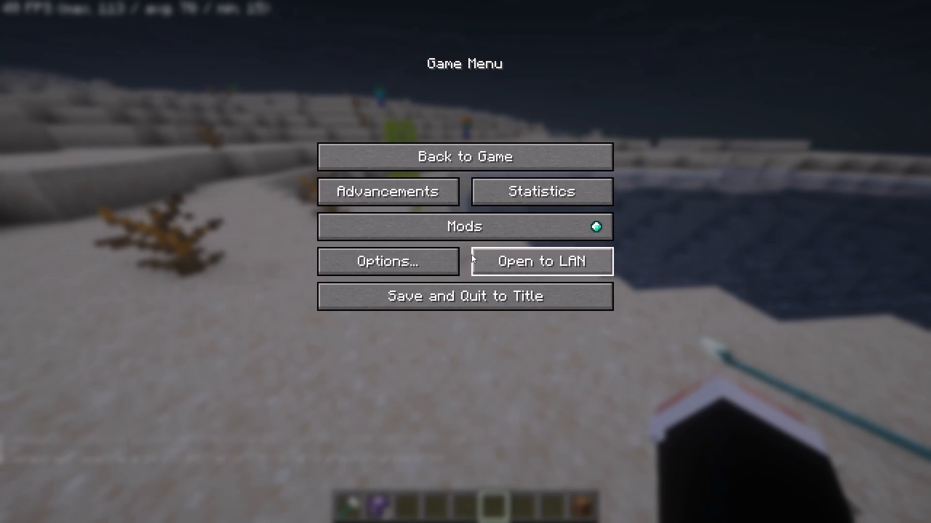
{"action": "key", "text": "Escape"}
Place dirt blocks on the sand at the pond's edge while moving around the area.
{"action": "left_click", "coordinate": [465, 261]}
{"action": "key", "text": "ctrl+space"}
{"action": "key", "text": "ctrl+space"}
{"action": "left_click", "coordinate": [466, 261], "text": "ctrl"}
{"action": "right_click", "coordinate": [465, 261], "text": "ctrl"}
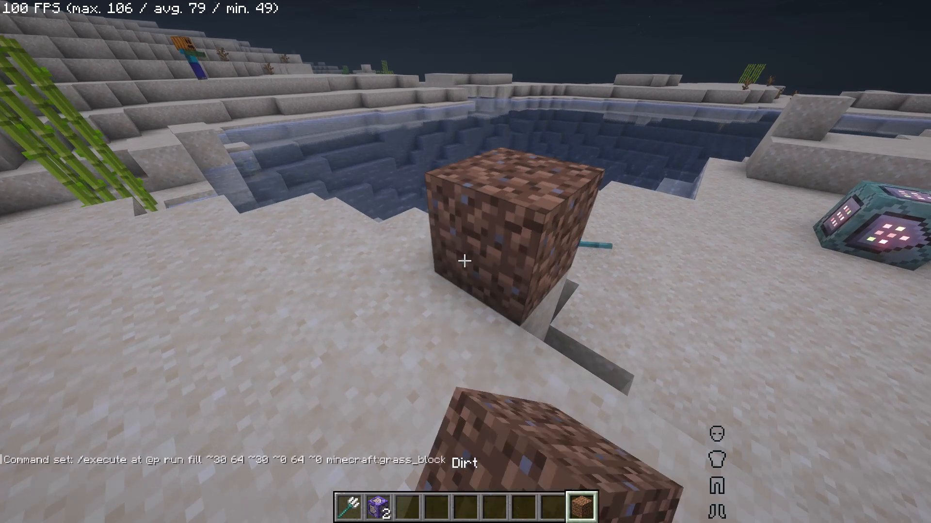
{"action": "key", "text": "ctrl+space"}
{"action": "key", "text": "ctrl+space"}
{"action": "key", "text": "ctrl+space"}
{"action": "key", "text": "ctrl+space"}
{"action": "key", "text": "ctrl+space"}
{"action": "right_click", "coordinate": [465, 261], "text": "ctrl"}
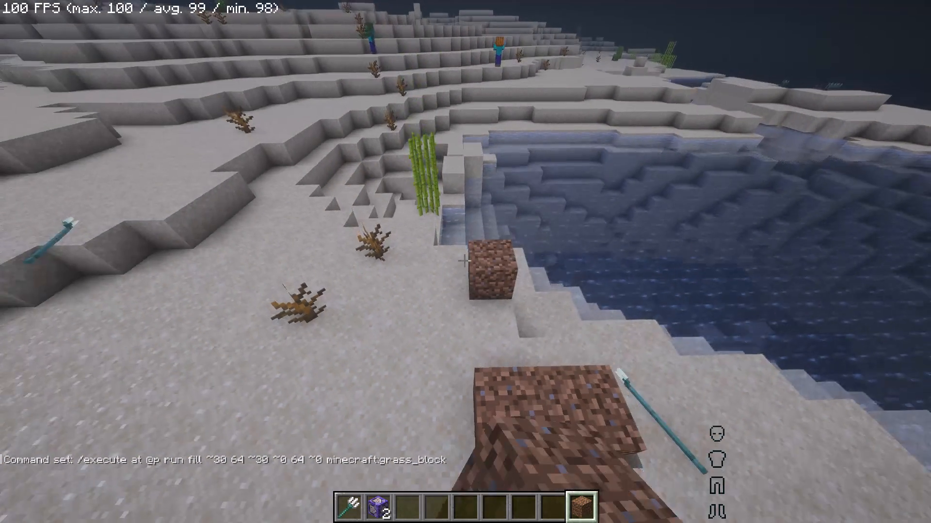
Return to the grass fill command block and check its command, type and activation settings.
{"action": "key", "text": "ctrl+f"}
{"action": "key", "text": "ctrl+shift+w"}
{"action": "key", "text": "ctrl+shift+w"}
{"action": "key", "text": "ctrl+shift+w"}
{"action": "key", "text": "ctrl+shift+w"}
{"action": "key", "text": "ctrl+shift+w"}
{"action": "key", "text": "ctrl+shift+w"}
{"action": "key", "text": "ctrl+shift+w"}
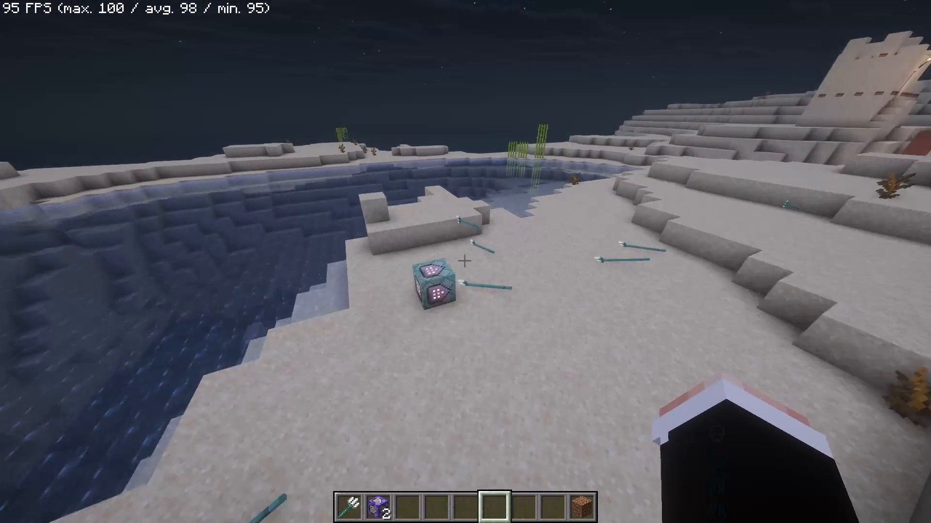
{"action": "right_click_drag", "start_coordinate": [432, 267], "coordinate": [367, 265], "text": "ctrl+shift"}
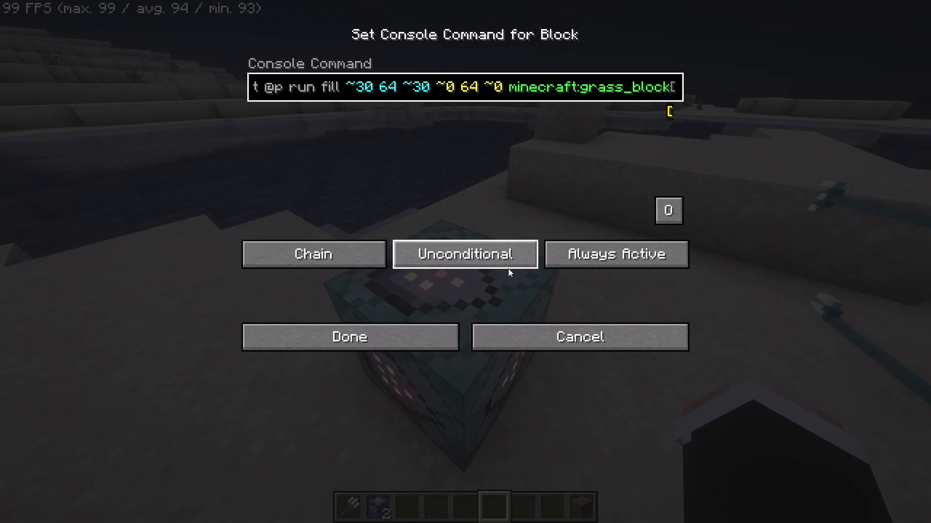
{"action": "key", "text": "Escape"}
{"action": "key", "text": "Escape"}
Give your player a chain command block (minecraft:chain_command_block) with a /give command in chat.
{"action": "type", "text": "/give"}
{"action": "key", "text": "space"}
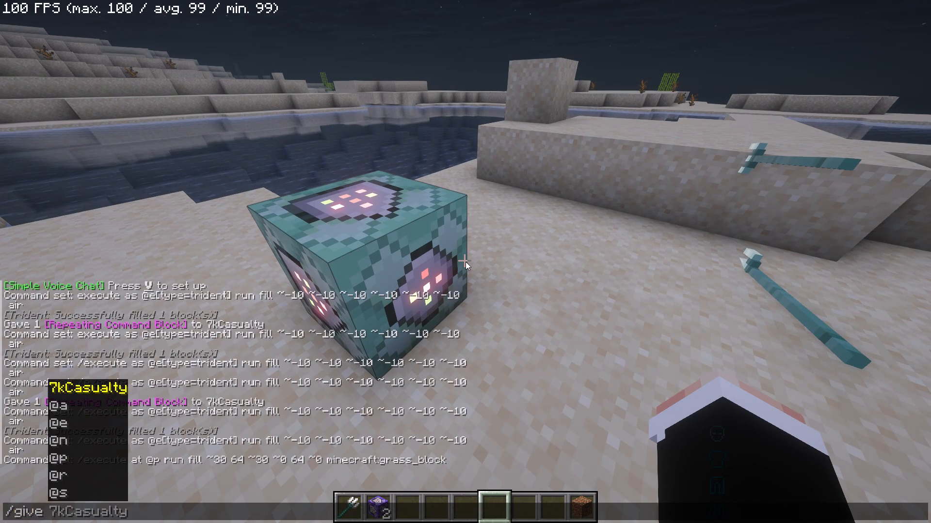
{"action": "key", "text": "Tab"}
{"action": "key", "text": "space"}
{"action": "type", "text": "chain"}
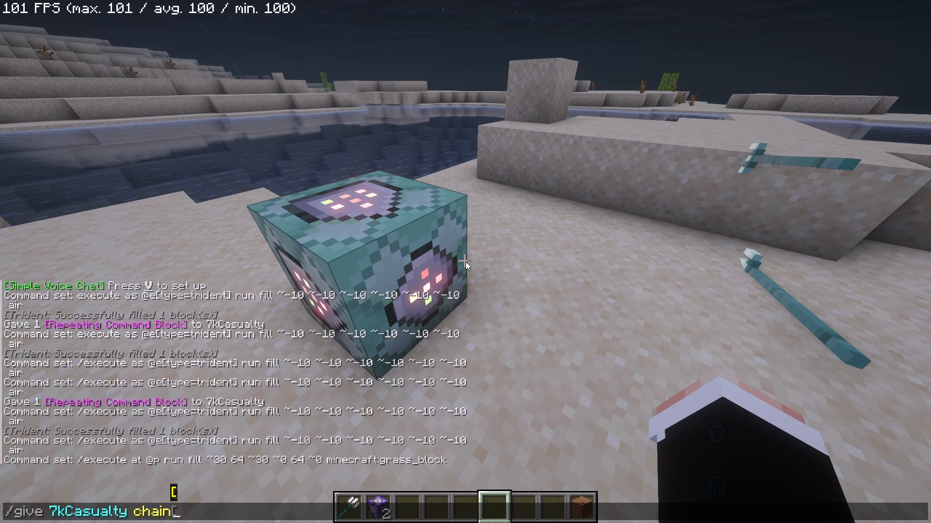
{"action": "key", "text": "Tab"}
{"action": "key", "text": "BackSpace"}
{"action": "key", "text": "BackSpace"}
{"action": "key", "text": "BackSpace"}
{"action": "key", "text": "BackSpace"}
{"action": "key", "text": "BackSpace"}
{"action": "key", "text": "BackSpace"}
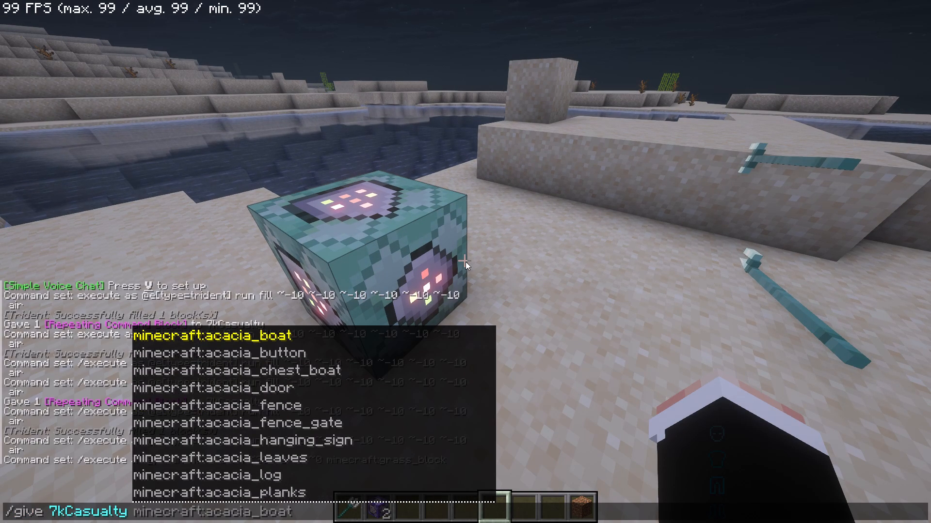
{"action": "type", "text": "com"}
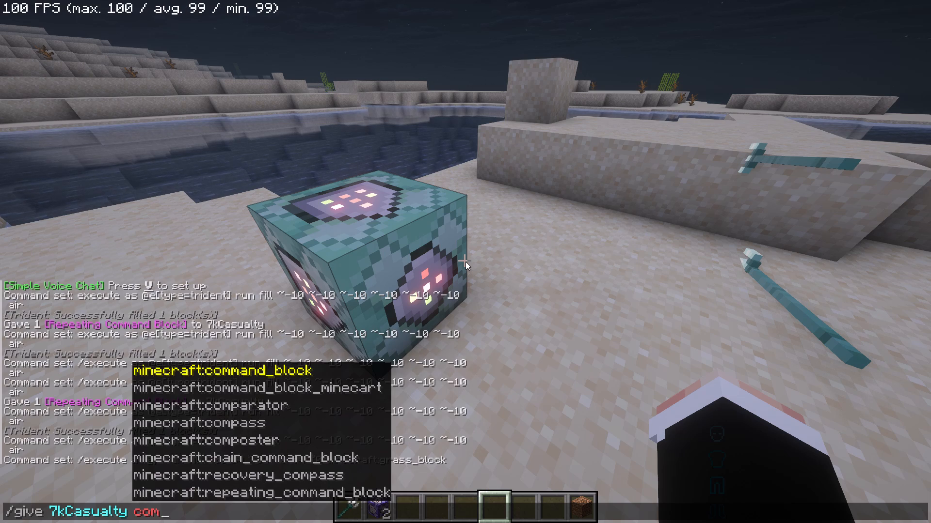
{"action": "key", "text": "Tab"}
{"action": "key", "text": "Tab"}
{"action": "key", "text": "Tab"}
{"action": "key", "text": "Tab"}
{"action": "key", "text": "Tab"}
{"action": "key", "text": "Tab"}
{"action": "key", "text": "Return"}
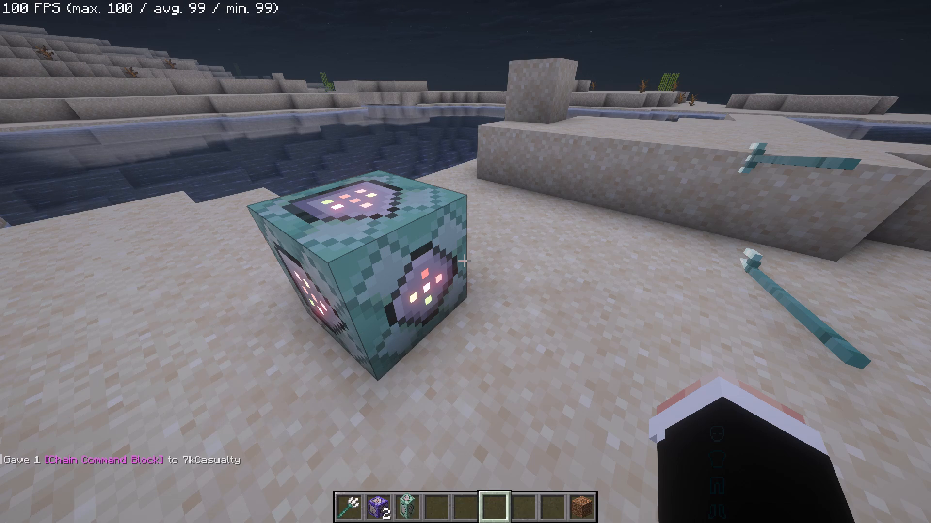
Place the new chain command block on the sand, paste the grass_block fill command and keep it Unconditional and Always Active.
{"action": "key", "text": "2"}
{"action": "key", "text": "3"}
{"action": "right_click", "coordinate": [465, 261]}
{"action": "right_click", "coordinate": [465, 261]}
{"action": "key", "text": "ctrl+v"}
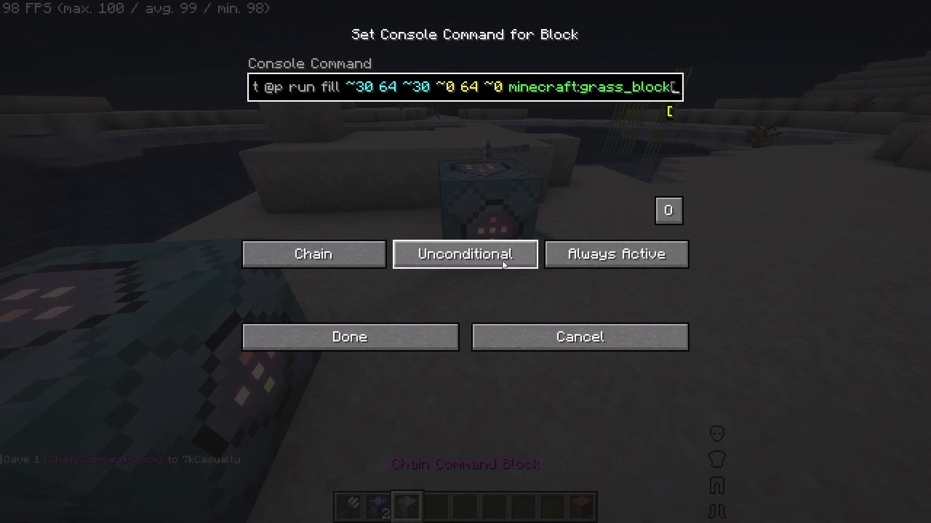
{"action": "left_click", "coordinate": [585, 261]}
{"action": "left_click", "coordinate": [619, 249]}
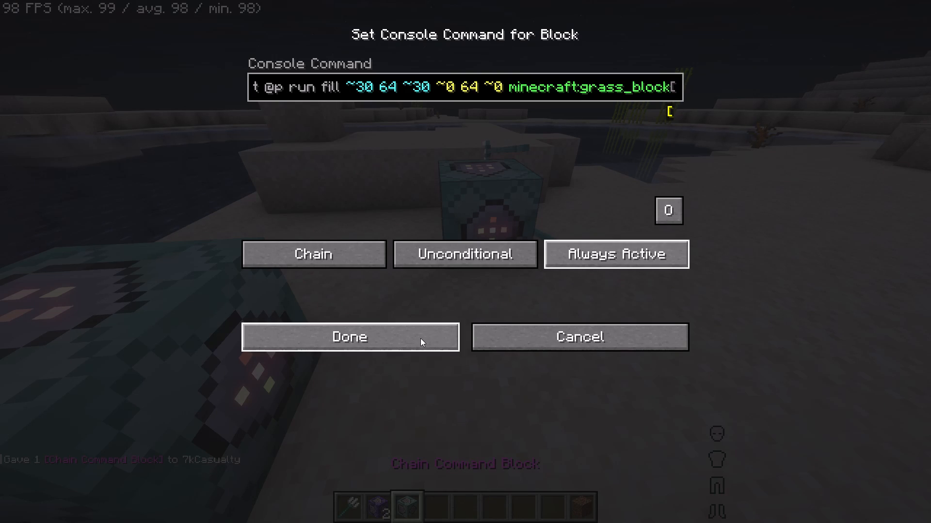
{"action": "left_click_drag", "start_coordinate": [419, 339], "coordinate": [465, 261]}
Throw a trident, switch to dirt and fly over the sand and pond to test the new chain command block.
{"action": "key", "text": "1"}
{"action": "right_click", "coordinate": [465, 261]}
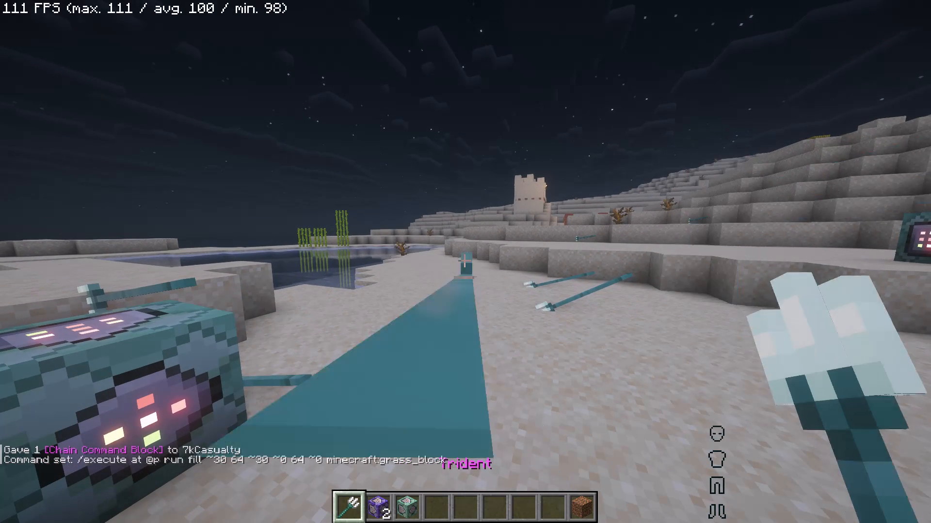
{"action": "left_click", "coordinate": [465, 261], "text": "ctrl"}
{"action": "key", "text": "ctrl+space"}
{"action": "key", "text": "ctrl+space"}
{"action": "right_click", "coordinate": [466, 261], "text": "ctrl"}
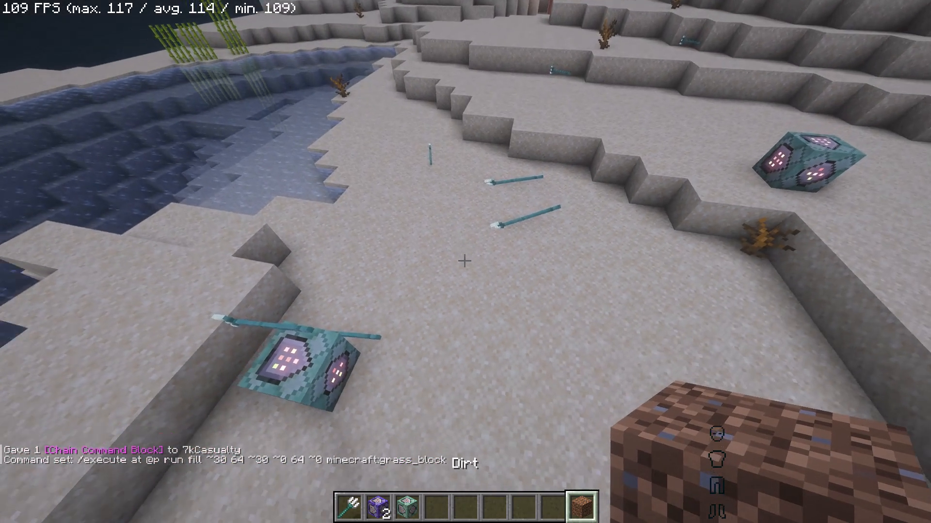
{"action": "key", "text": "ctrl+a"}
{"action": "key", "text": "ctrl+w"}
{"action": "key", "text": "ctrl+w"}
{"action": "key", "text": "ctrl+w"}
{"action": "key", "text": "ctrl+w"}
{"action": "left_click", "coordinate": [465, 261], "text": "ctrl"}
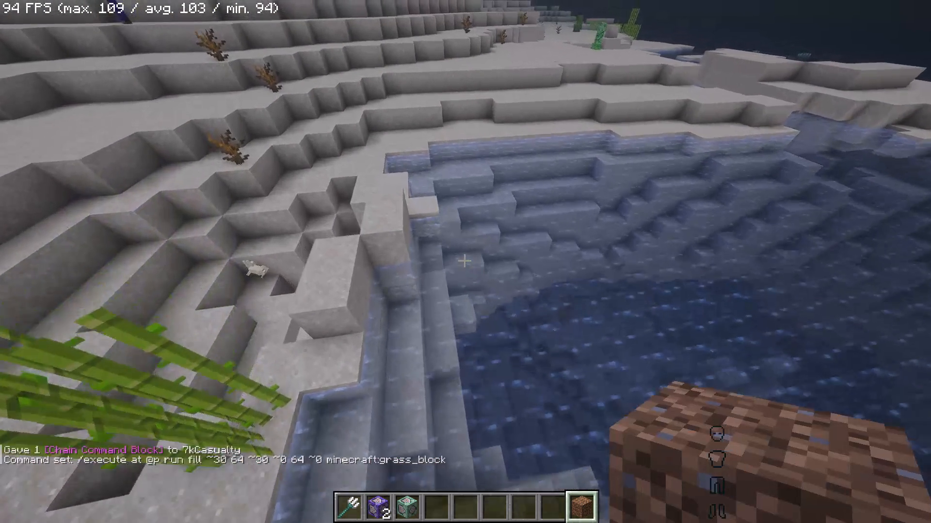
Switch to the browser, copy "execute at @p run fill ~30 64 ~30 ~0 64 ~0 minecraft:grass_block" without its slash, and return to Minecraft.
{"action": "left_click", "coordinate": [378, 252]}
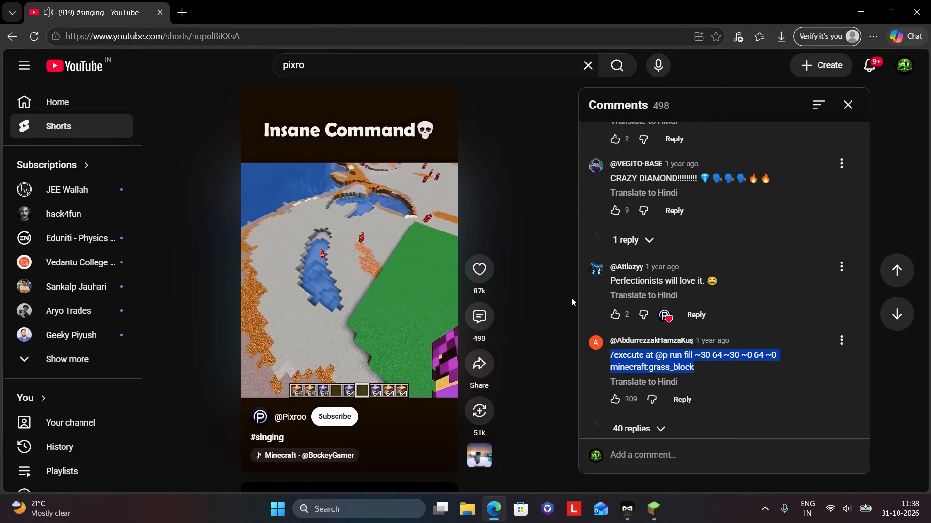
{"action": "left_click", "coordinate": [614, 354]}
{"action": "left_click_drag", "start_coordinate": [614, 354], "coordinate": [713, 370]}
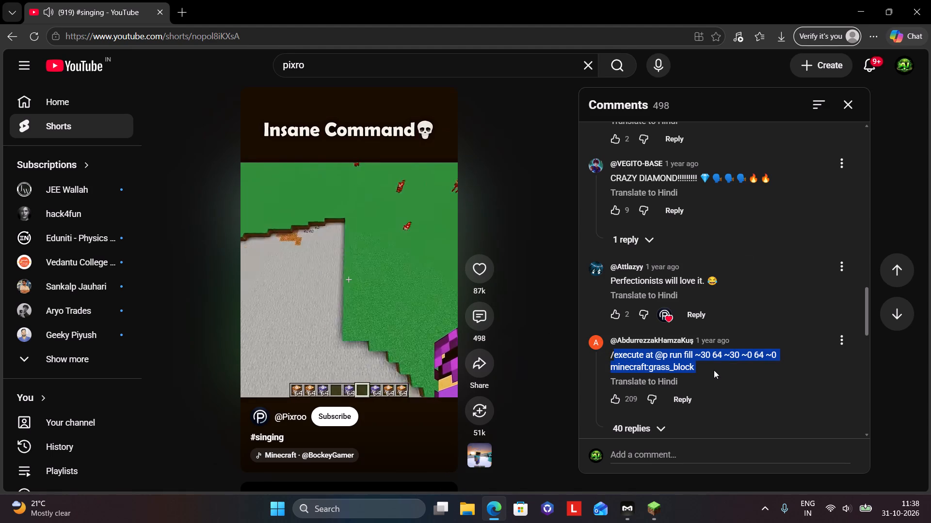
{"action": "key", "text": "ctrl+c"}
{"action": "key", "text": "ctrl+c"}
{"action": "key", "text": "ctrl+c"}
{"action": "key", "text": "ctrl+c"}
{"action": "key", "text": "ctrl+c"}
{"action": "key", "text": "ctrl+c"}
{"action": "key", "text": "ctrl+c"}
{"action": "key", "text": "ctrl+c"}
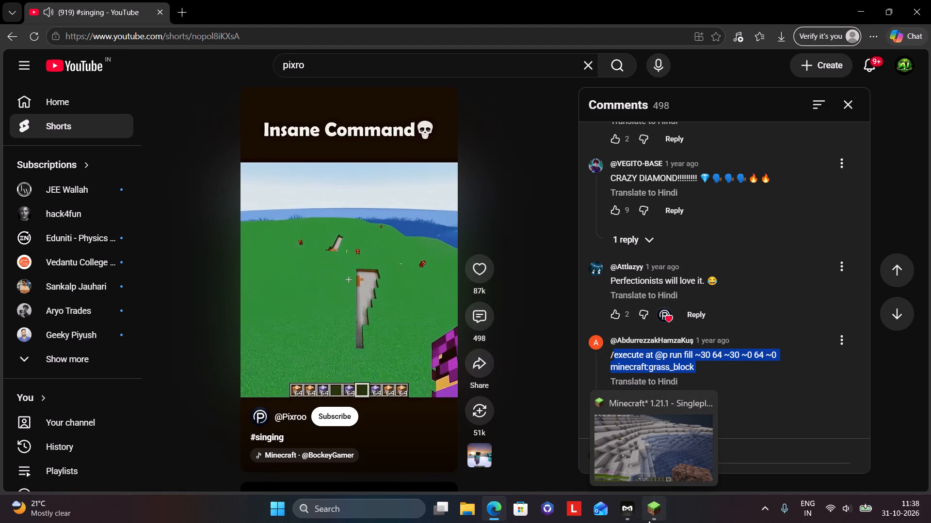
{"action": "left_click", "coordinate": [649, 519]}
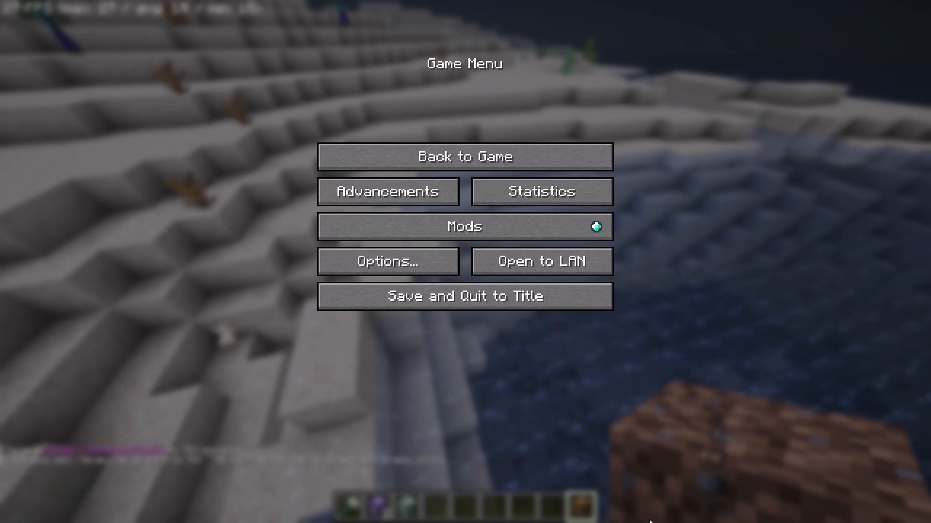
Go back to the Short in the browser, check its command block settings from about 0:14, and resume the Minecraft game.
{"action": "left_click", "coordinate": [434, 473]}
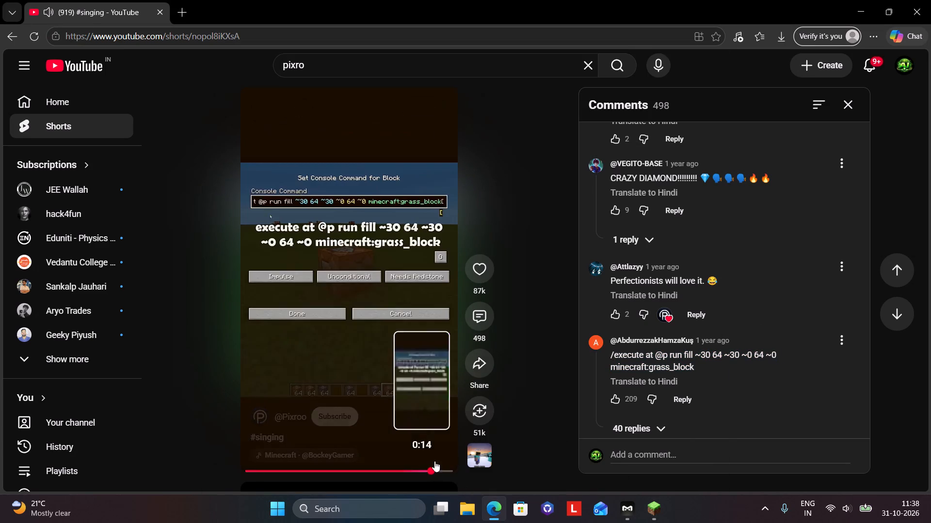
{"action": "left_click", "coordinate": [401, 338]}
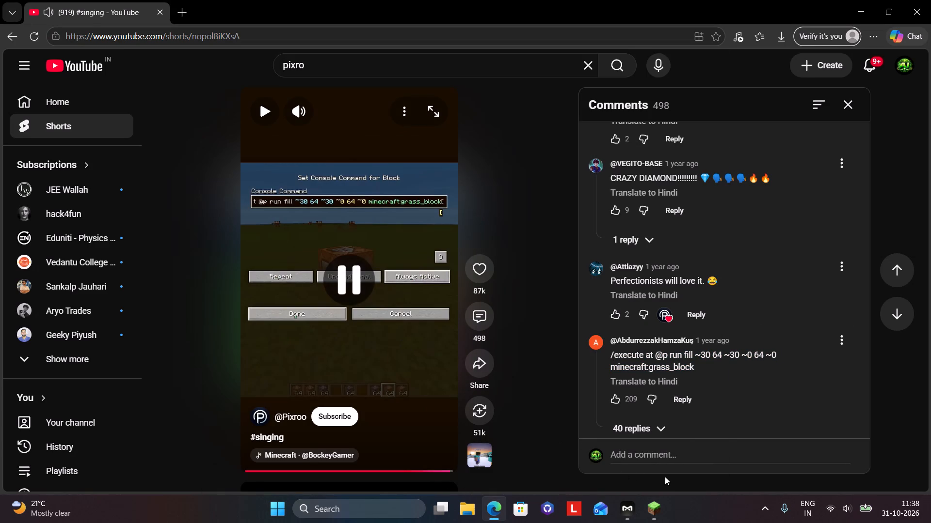
{"action": "left_click", "coordinate": [663, 506]}
{"action": "key", "text": "Escape"}
{"action": "key", "text": "Escape"}
{"action": "key", "text": "Escape"}
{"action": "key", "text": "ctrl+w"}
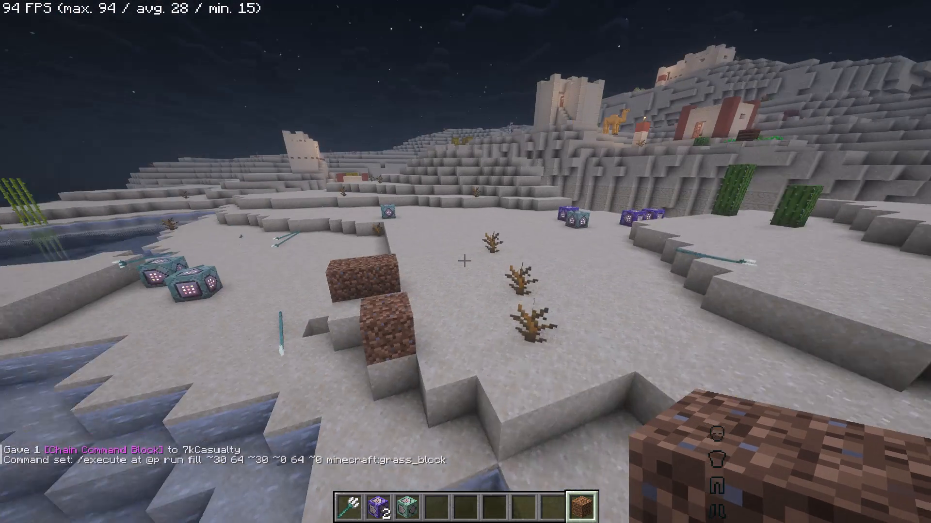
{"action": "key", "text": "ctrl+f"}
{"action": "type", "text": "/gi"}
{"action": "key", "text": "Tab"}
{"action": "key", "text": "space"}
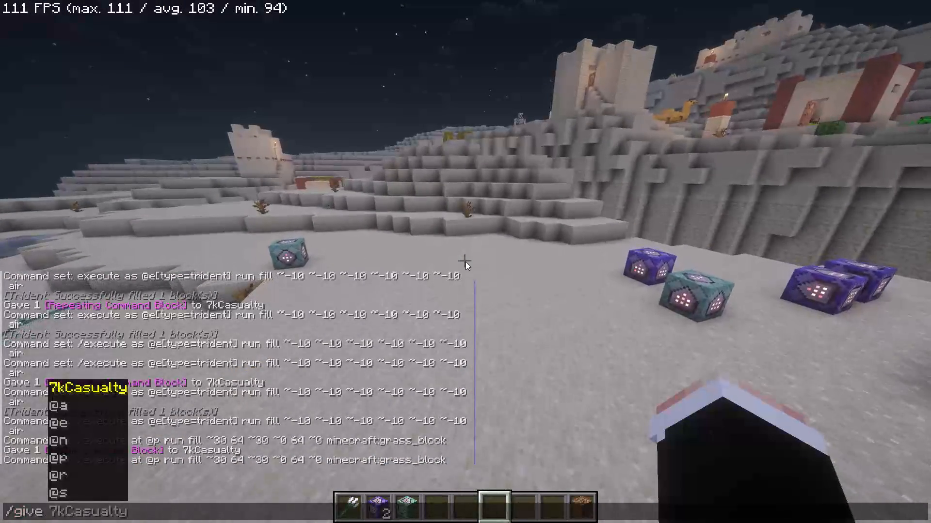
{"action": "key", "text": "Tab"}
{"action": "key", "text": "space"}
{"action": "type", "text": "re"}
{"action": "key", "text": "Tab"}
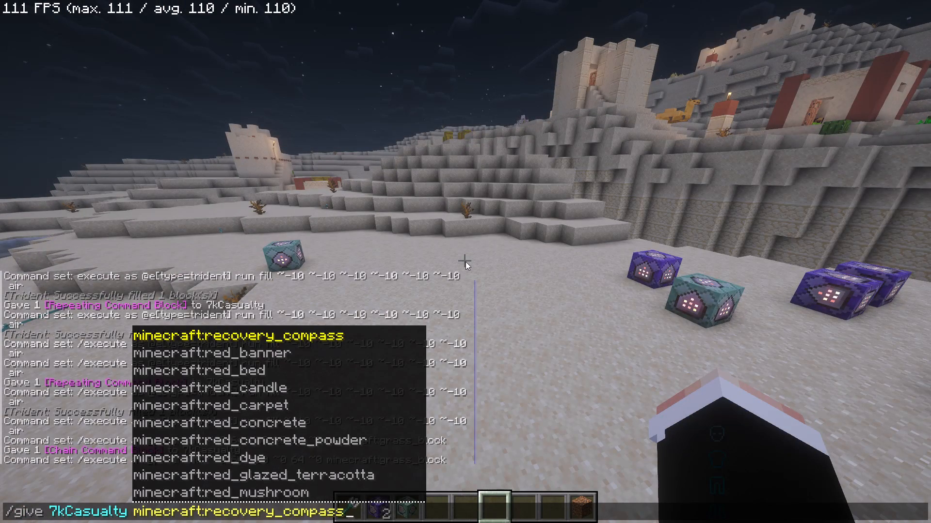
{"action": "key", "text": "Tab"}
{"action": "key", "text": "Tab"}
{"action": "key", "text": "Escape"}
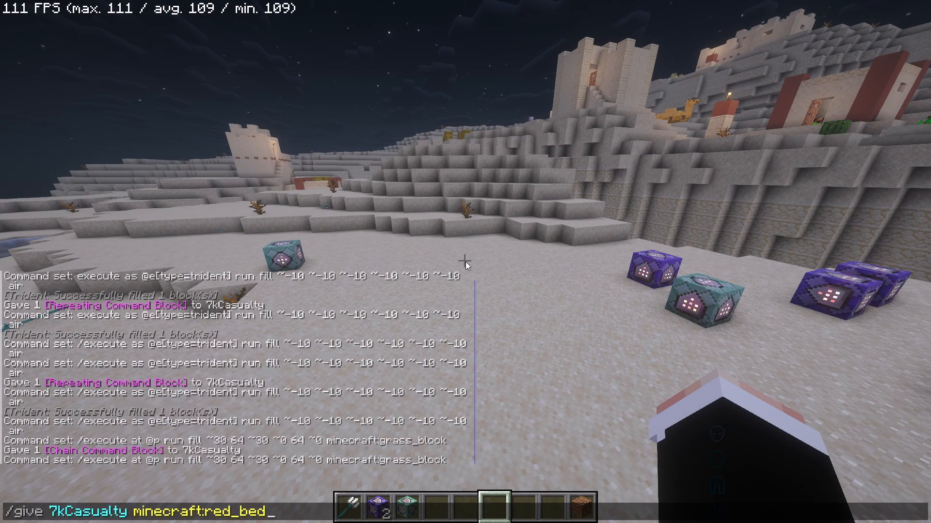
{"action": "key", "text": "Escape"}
Throw the two spare repeating command blocks and the chain command block out of the inventory onto the sand.
{"action": "key", "text": "ctrl+e"}
{"action": "key", "text": "ctrl+q"}
{"action": "key", "text": "ctrl+q"}
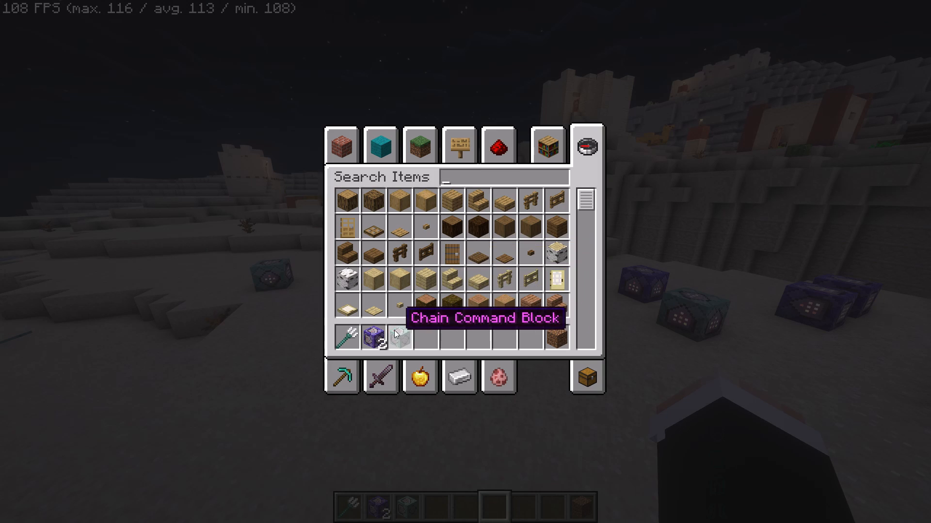
{"action": "key", "text": "ctrl+q"}
{"action": "key", "text": "ctrl+q"}
{"action": "key", "text": "ctrl+q"}
{"action": "left_click_drag", "start_coordinate": [380, 330], "coordinate": [423, 330]}
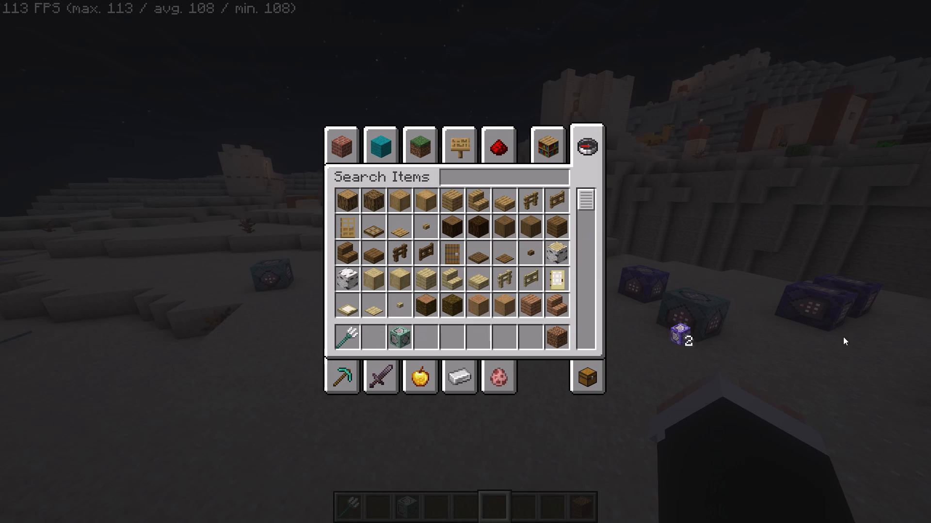
{"action": "left_click", "coordinate": [864, 336]}
{"action": "key", "text": "e"}
{"action": "key", "text": "Escape"}
{"action": "key", "text": "3"}
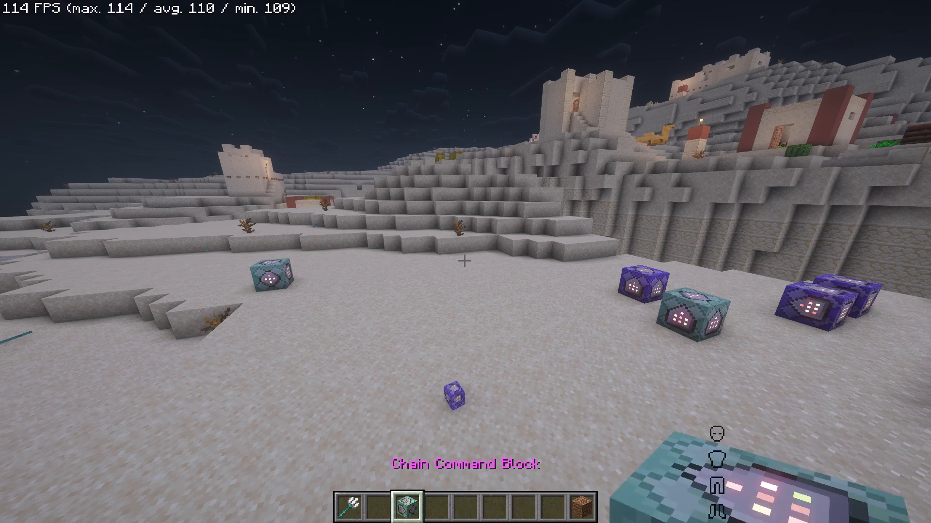
{"action": "key", "text": "ctrl+q"}
Give the player a repeating command block with the /give command.
{"action": "type", "text": "/gi"}
{"action": "key", "text": "Tab"}
{"action": "key", "text": "space"}
{"action": "key", "text": "Tab"}
{"action": "key", "text": "space"}
{"action": "type", "text": "repe"}
{"action": "key", "text": "Tab"}
{"action": "key", "text": "Tab"}
{"action": "key", "text": "Return"}
Place the repeating command block on the sand, paste the grass_block fill command, and set it to Always Active.
{"action": "key", "text": "2"}
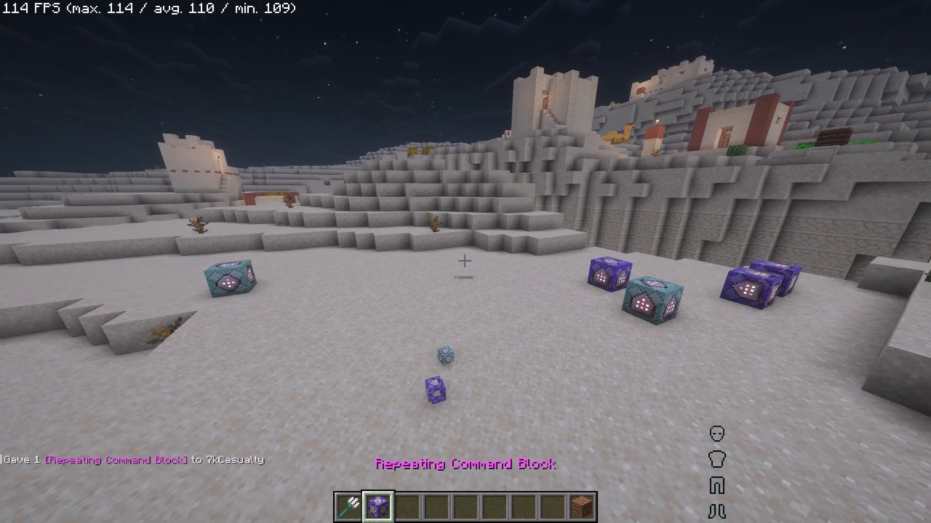
{"action": "key", "text": "w"}
{"action": "right_click_drag", "start_coordinate": [461, 265], "coordinate": [465, 261], "text": "ctrl"}
{"action": "right_click", "coordinate": [462, 261], "text": "ctrl"}
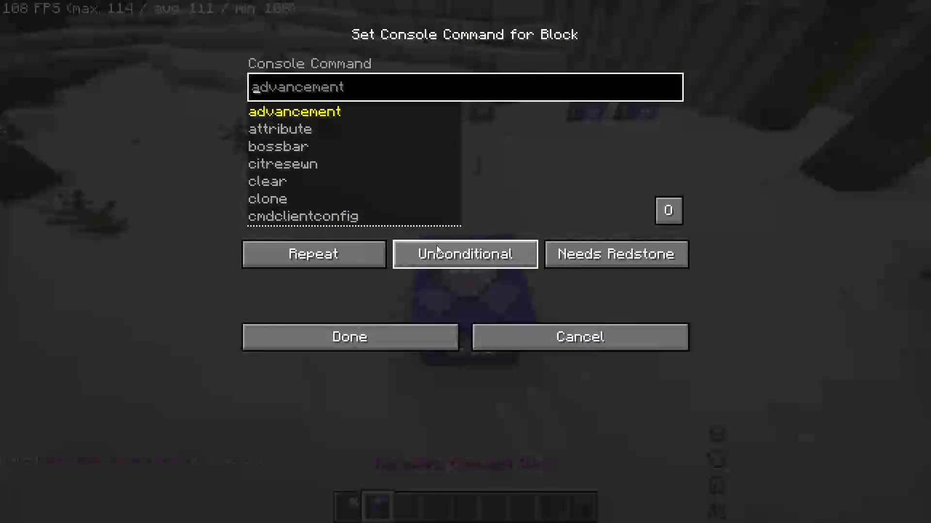
{"action": "key", "text": "ctrl+v"}
{"action": "left_click", "coordinate": [595, 253]}
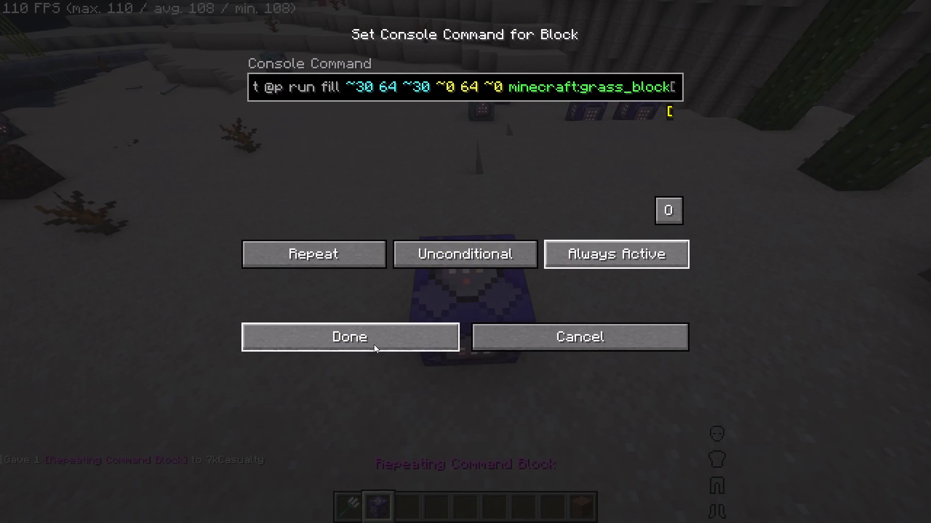
{"action": "left_click_drag", "start_coordinate": [371, 341], "coordinate": [465, 261], "text": "ctrl"}
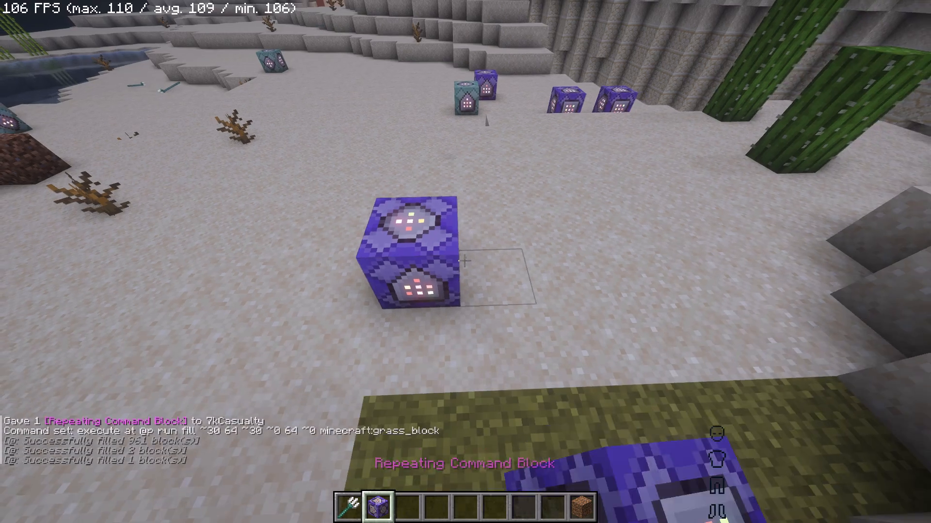
Fly over the sand, past the pond and around the desert tower to test the repeating grass fill.
{"action": "key", "text": "ctrl+w"}
{"action": "key", "text": "ctrl+s"}
{"action": "key", "text": "ctrl+space"}
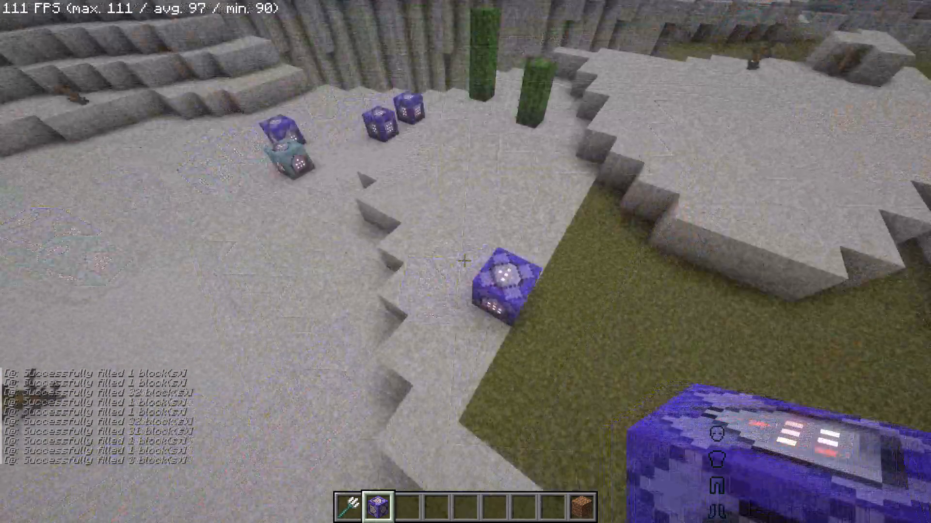
{"action": "key", "text": "ctrl+a"}
{"action": "key", "text": "ctrl+w"}
{"action": "key", "text": "ctrl+w"}
{"action": "key", "text": "ctrl+f"}
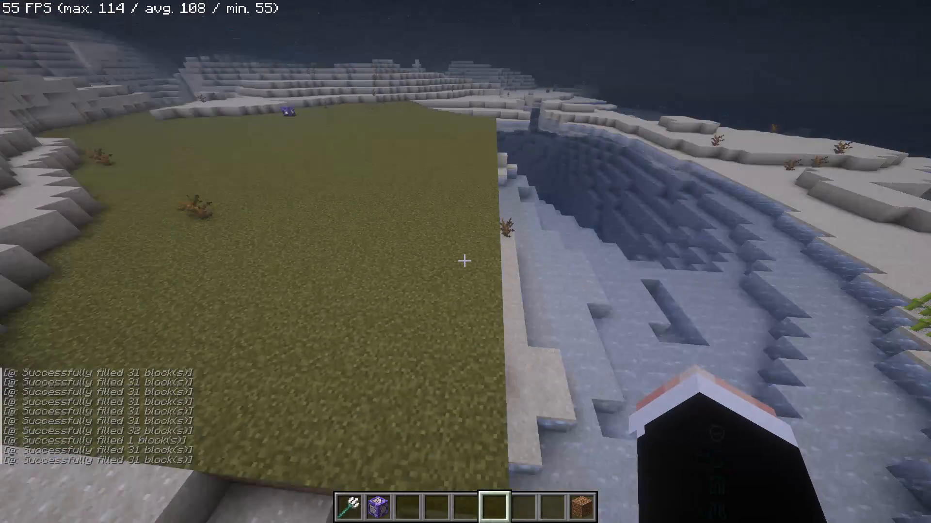
{"action": "key", "text": "ctrl+d"}
{"action": "key", "text": "ctrl+d"}
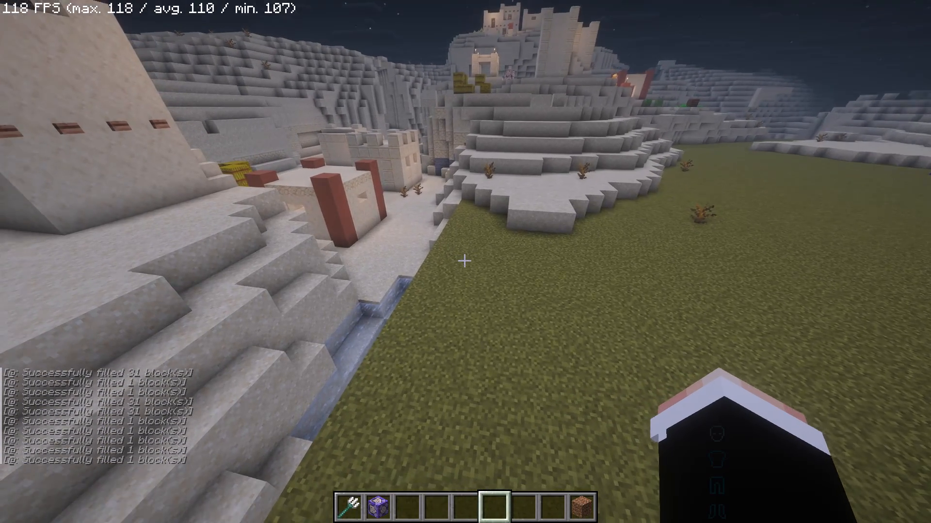
{"action": "key", "text": "ctrl+space"}
{"action": "key", "text": "ctrl+a"}
{"action": "key", "text": "ctrl+w"}
{"action": "key", "text": "ctrl+a"}
{"action": "key", "text": "ctrl+w"}
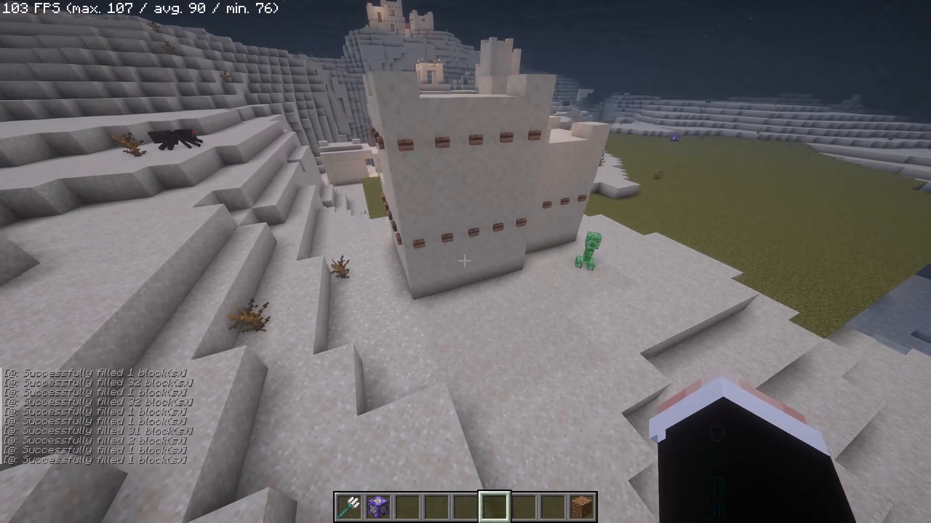
{"action": "key", "text": "ctrl+d"}
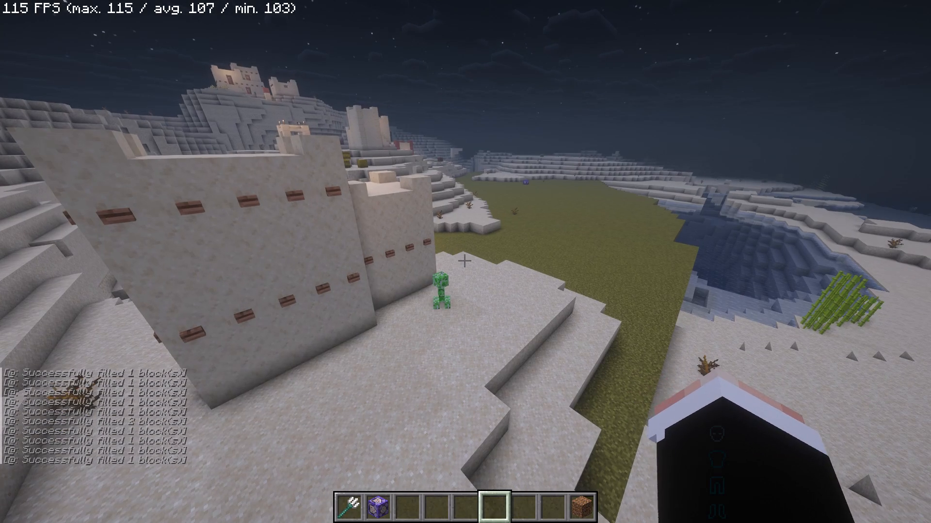
Fly back from the tower over the grass field, come down to ground level and inspect the filled area.
{"action": "key", "text": "ctrl+w"}
{"action": "key", "text": "ctrl+w"}
{"action": "key", "text": "ctrl+w"}
{"action": "key", "text": "ctrl+w"}
{"action": "key", "text": "ctrl+w"}
{"action": "key", "text": "ctrl+w"}
{"action": "key", "text": "ctrl+w"}
{"action": "key", "text": "ctrl+shift+w"}
{"action": "key", "text": "ctrl+shift+d"}
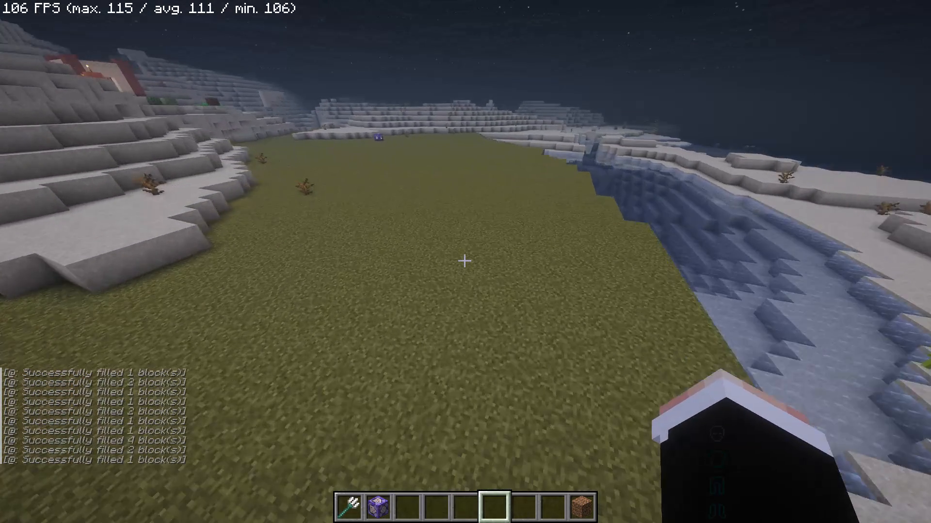
{"action": "key", "text": "ctrl+w"}
{"action": "key", "text": "ctrl+a"}
{"action": "left_click", "coordinate": [465, 261], "text": "ctrl"}
{"action": "double_click", "coordinate": [465, 261], "text": "ctrl"}
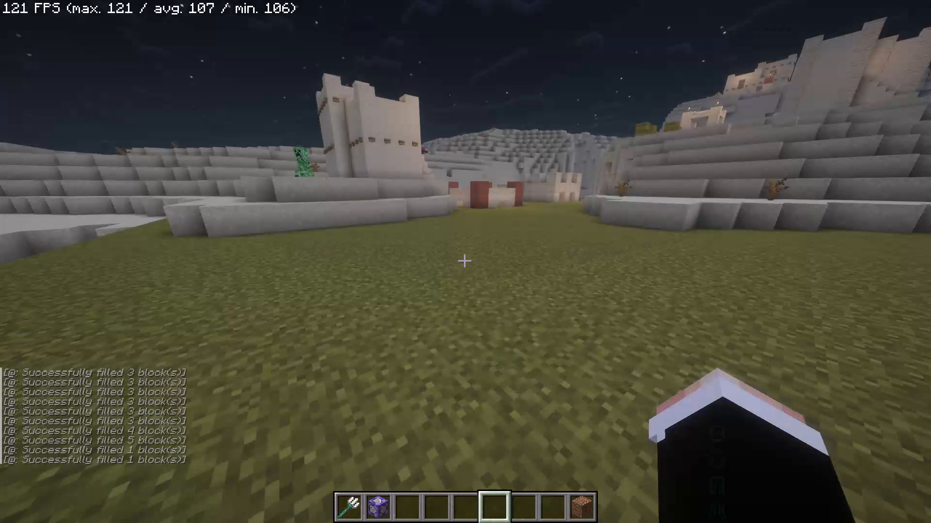
{"action": "key", "text": "ctrl+w"}
Switch to the browser, play the Short into its opening grass-fill shot, pause it, and resume the Minecraft game.
{"action": "left_click", "coordinate": [342, 257]}
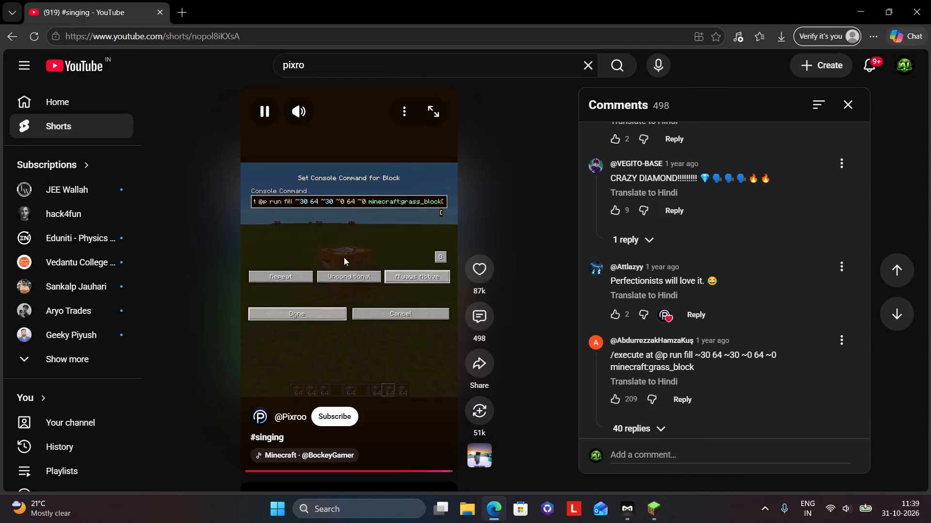
{"action": "left_click", "coordinate": [358, 302]}
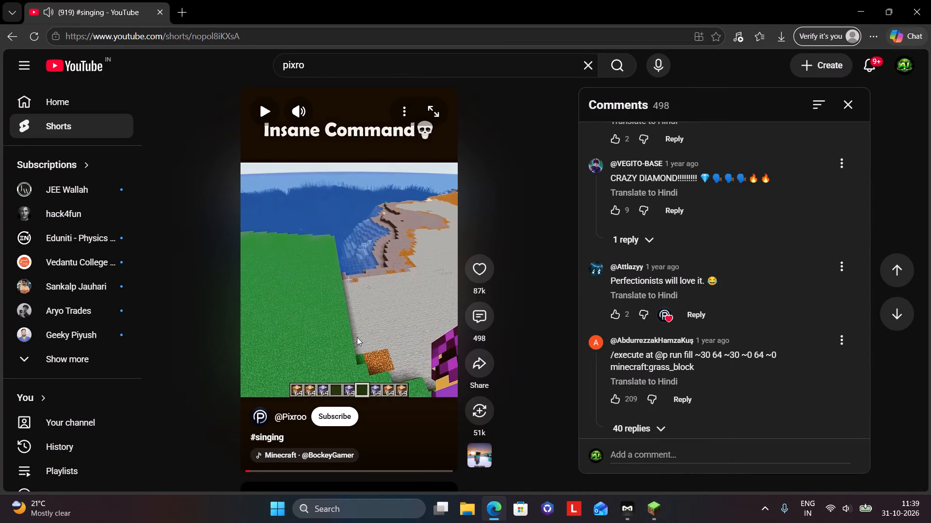
{"action": "left_click", "coordinate": [656, 500]}
{"action": "key", "text": "Escape"}
{"action": "key", "text": "Escape"}
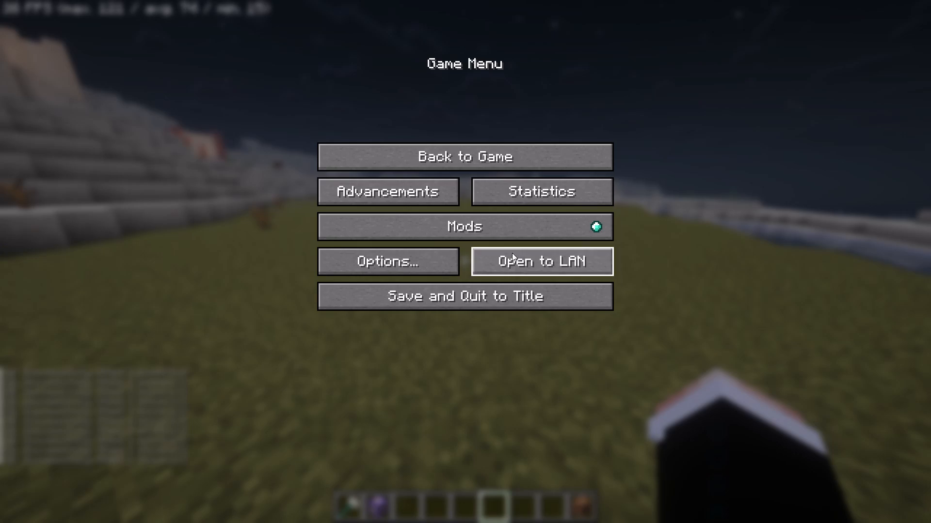
{"action": "key", "text": "Escape"}
Fly up above the grass field and start a gameplay recording.
{"action": "key", "text": "ctrl+w"}
{"action": "key", "text": "ctrl+space"}
{"action": "key", "text": "ctrl+space"}
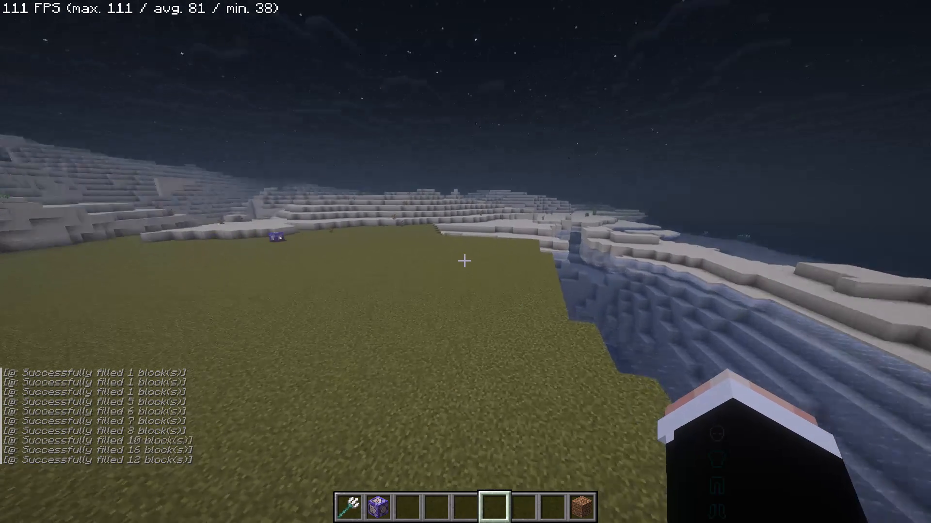
{"action": "key", "text": "0"}
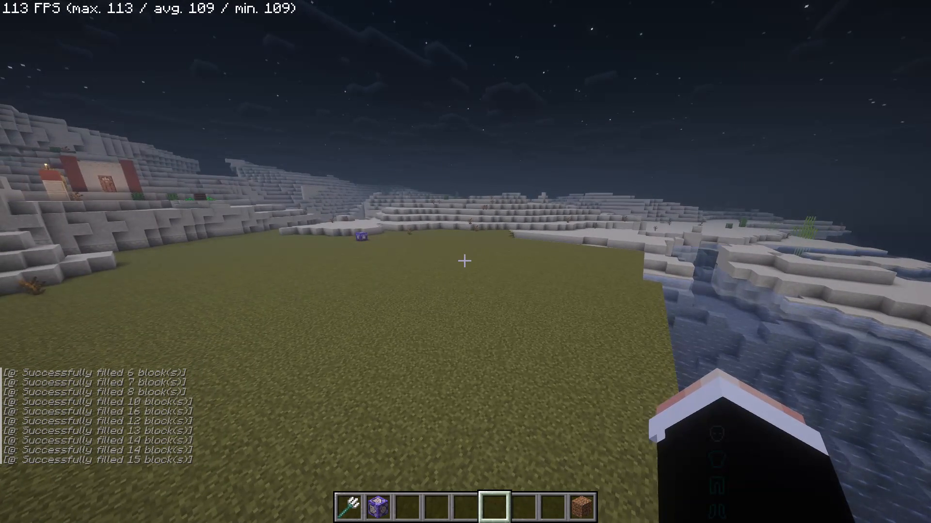
Fly forward past the pond and along the terraced desert, extending the grass fill for the recording.
{"action": "key", "text": "ctrl+w"}
{"action": "key", "text": "ctrl+d"}
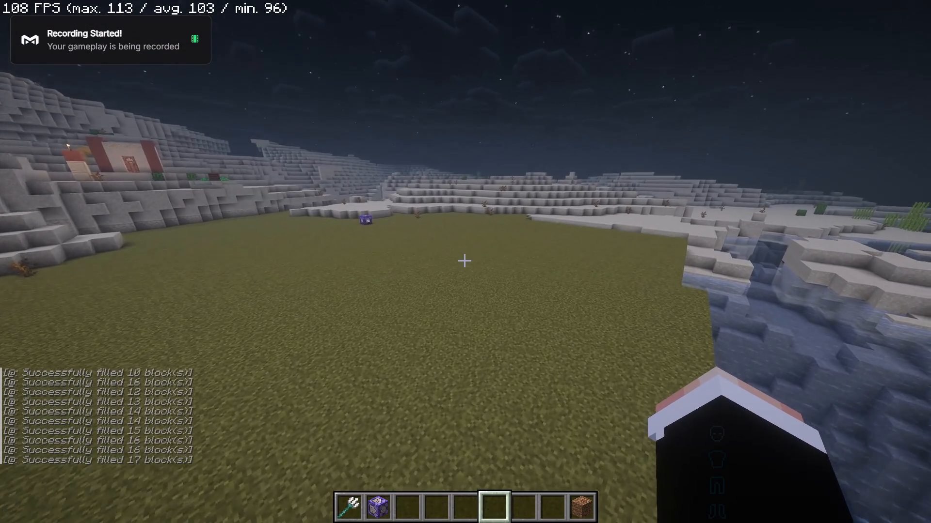
{"action": "key", "text": "ctrl+d"}
{"action": "key", "text": "ctrl+w"}
{"action": "key", "text": "ctrl+d"}
{"action": "key", "text": "ctrl+space"}
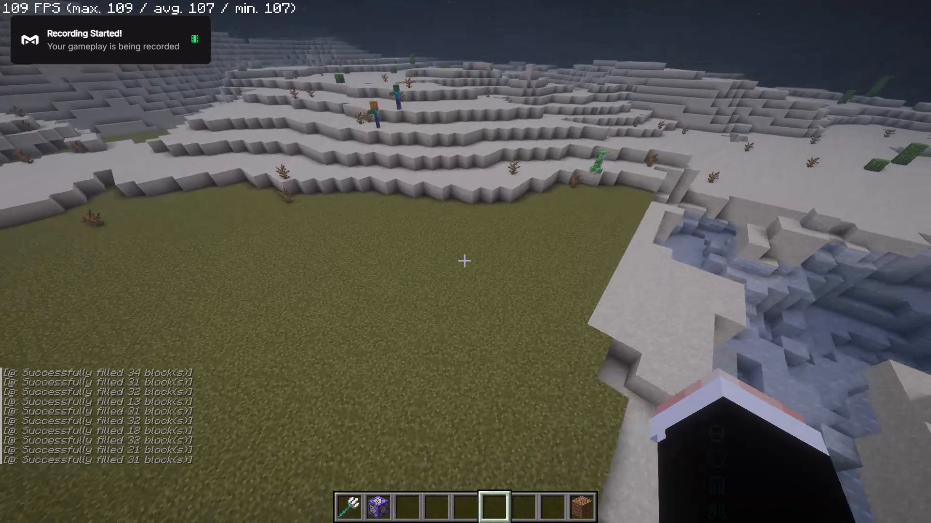
{"action": "key", "text": "ctrl+w"}
{"action": "key", "text": "ctrl+d"}
{"action": "key", "text": "ctrl+d"}
{"action": "key", "text": "ctrl+d"}
{"action": "key", "text": "ctrl+w"}
{"action": "key", "text": "ctrl+d"}
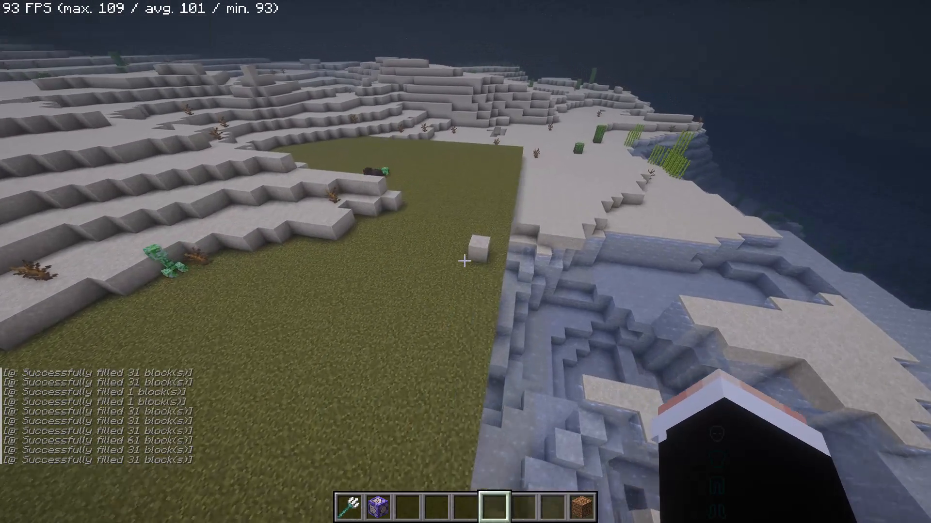
{"action": "key", "text": "ctrl+d"}
{"action": "key", "text": "ctrl+d"}
{"action": "key", "text": "ctrl+w"}
{"action": "key", "text": "ctrl+d"}
{"action": "key", "text": "ctrl+d"}
{"action": "key", "text": "ctrl+w"}
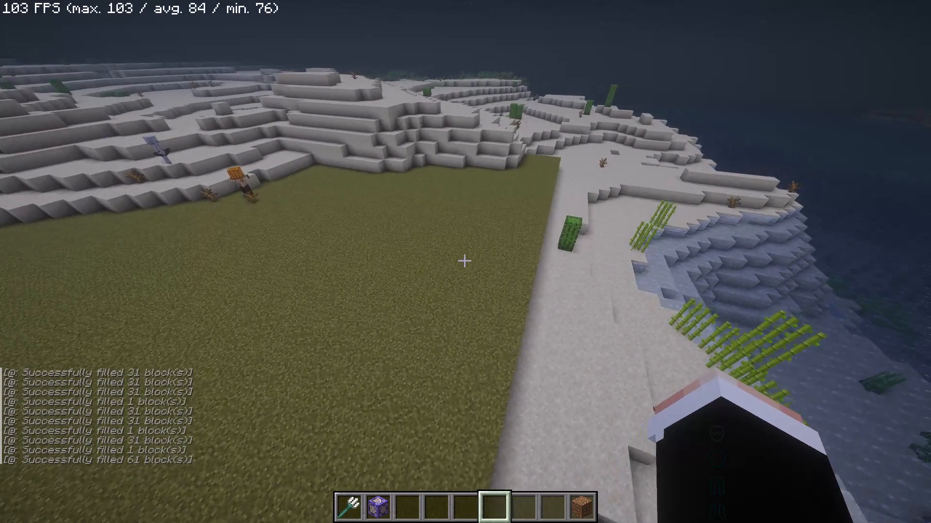
Continue the recorded flight along the desert coast and over the water's edge to the green hillside, extending the grass.
{"action": "key", "text": "ctrl+d"}
{"action": "key", "text": "ctrl+d"}
{"action": "key", "text": "ctrl+d"}
{"action": "key", "text": "ctrl+w"}
{"action": "key", "text": "ctrl+d"}
{"action": "key", "text": "ctrl+d"}
{"action": "key", "text": "ctrl+w"}
{"action": "key", "text": "ctrl+d"}
{"action": "key", "text": "ctrl+d"}
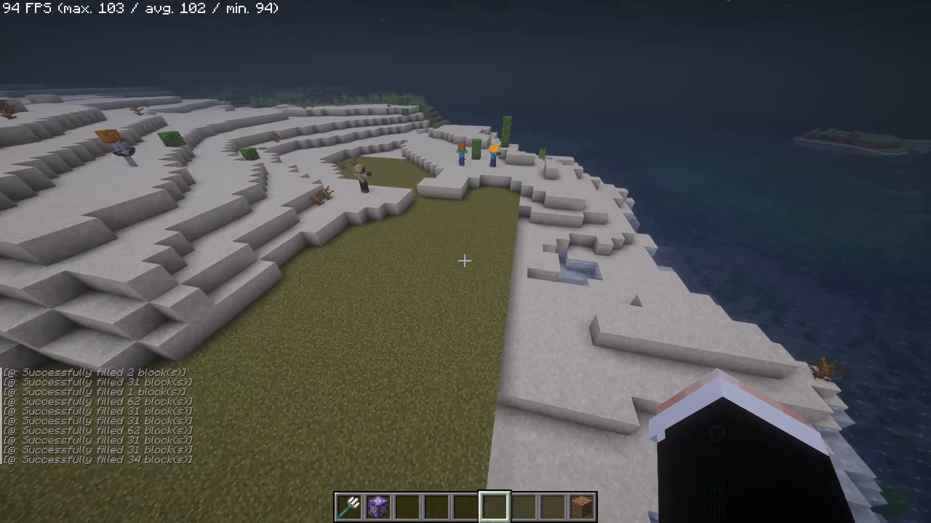
{"action": "key", "text": "ctrl+d"}
{"action": "key", "text": "ctrl+d"}
{"action": "key", "text": "ctrl+w"}
{"action": "key", "text": "ctrl+d"}
{"action": "key", "text": "ctrl+d"}
{"action": "key", "text": "ctrl+w"}
{"action": "key", "text": "ctrl+d"}
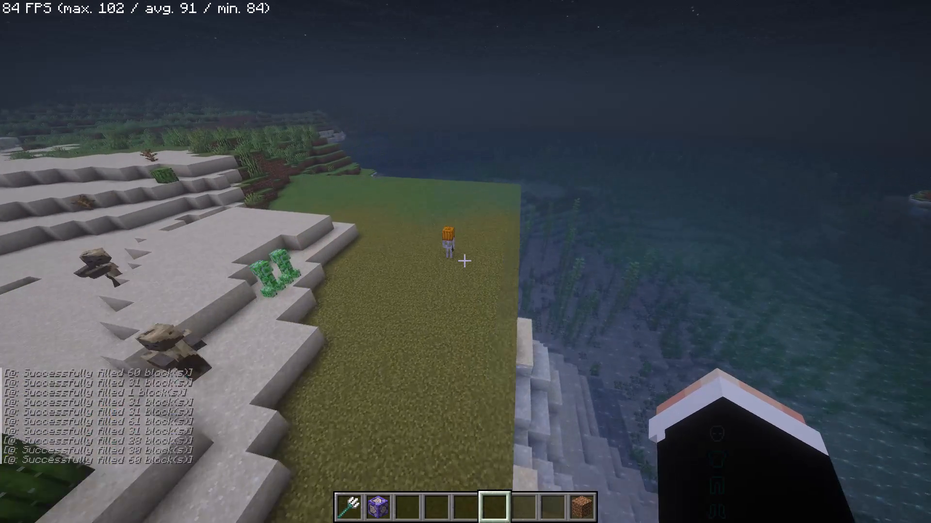
{"action": "key", "text": "ctrl+a"}
{"action": "key", "text": "ctrl+w"}
{"action": "key", "text": "ctrl+d"}
{"action": "key", "text": "ctrl+d"}
{"action": "key", "text": "ctrl+d"}
{"action": "key", "text": "ctrl+d"}
{"action": "key", "text": "ctrl+w"}
{"action": "key", "text": "ctrl+d"}
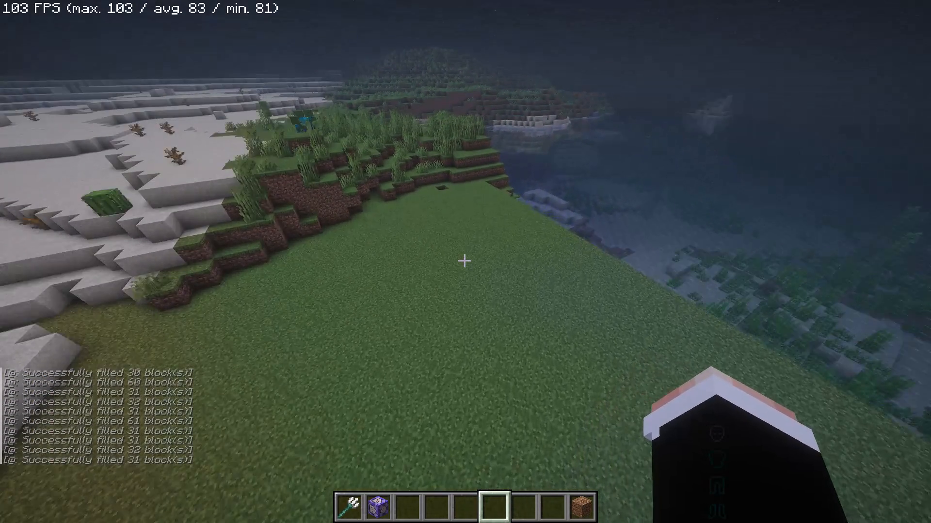
Turn back along the coast to show the grass edge over the water, and stop the gameplay recording.
{"action": "key", "text": "ctrl+d"}
{"action": "key", "text": "ctrl+d"}
{"action": "key", "text": "ctrl+a"}
{"action": "key", "text": "ctrl+s"}
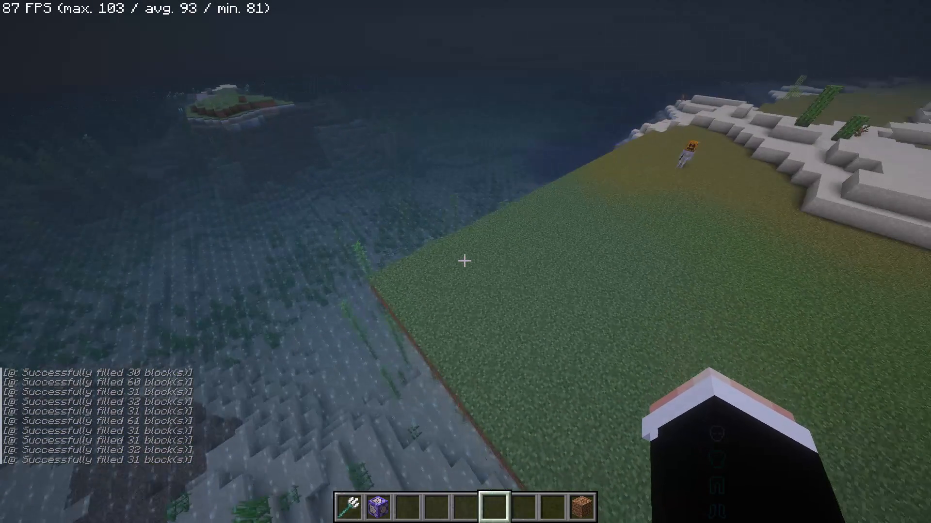
{"action": "key", "text": "ctrl+w"}
{"action": "key", "text": "ctrl+a"}
{"action": "key", "text": "ctrl+a"}
{"action": "key", "text": "ctrl+a"}
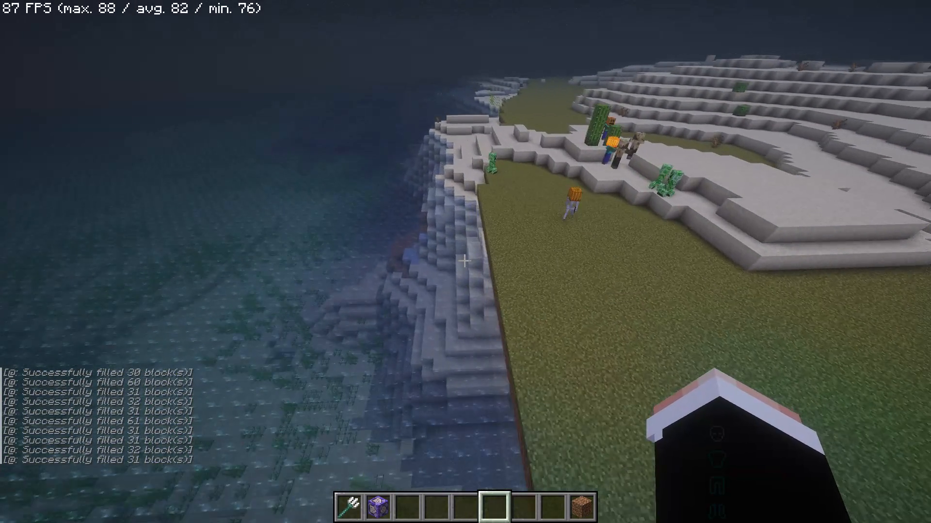
{"action": "key", "text": "0"}
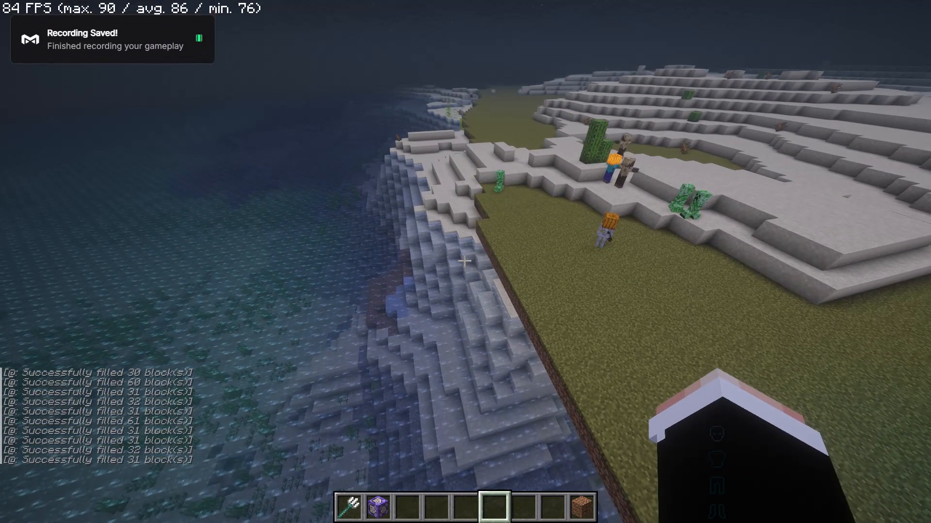
Switch to the browser, watch the Short through its command block setup, and pause it at the opening shot.
{"action": "left_click", "coordinate": [380, 272]}
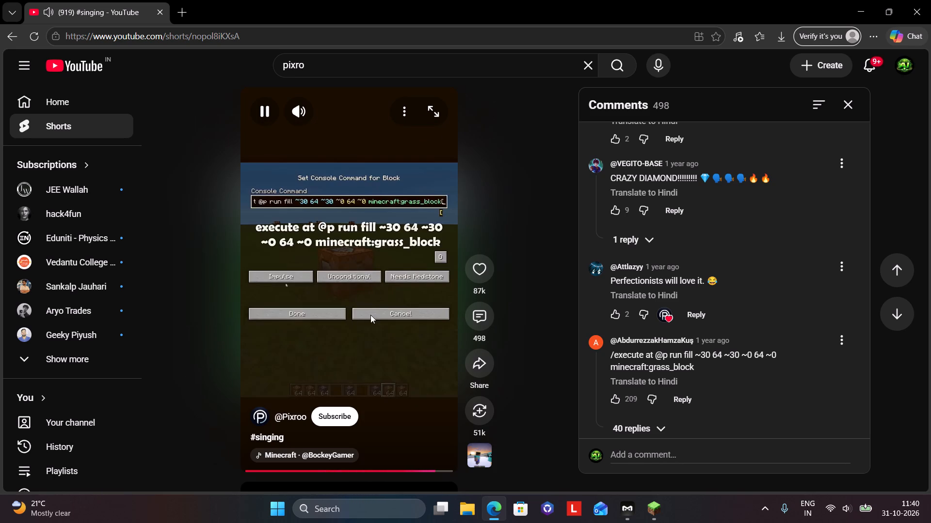
{"action": "left_click", "coordinate": [365, 325]}
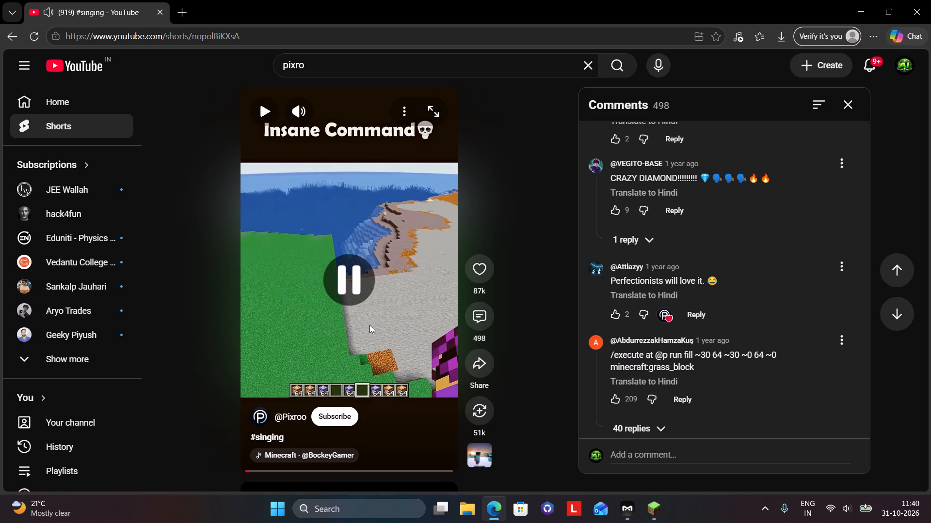
Play more of the Short's grass-fill shot and pause it again.
{"action": "left_click", "coordinate": [388, 357]}
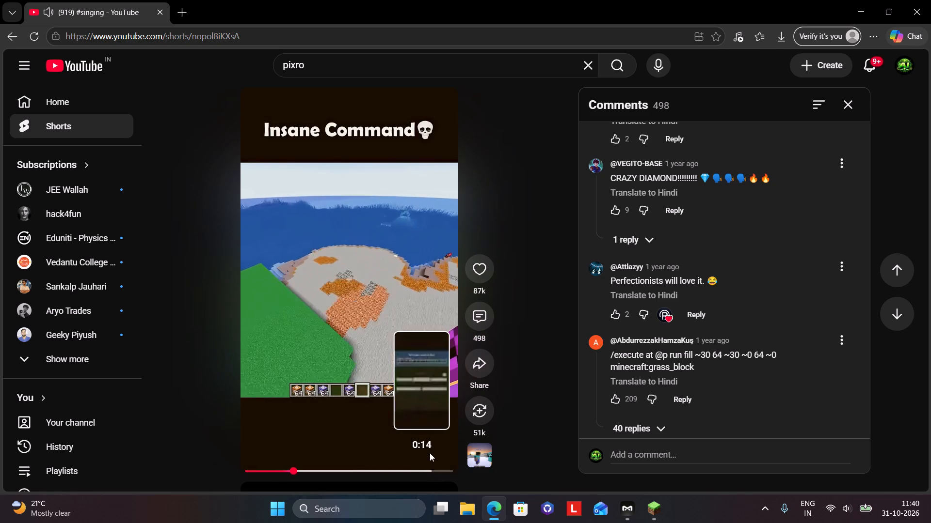
{"action": "left_click", "coordinate": [394, 335]}
Switch to Medal, open the recorded Minecraft grass-fill clip, replay its coastal section and pause it at 00:13.
{"action": "left_click", "coordinate": [639, 516]}
{"action": "left_click", "coordinate": [350, 165]}
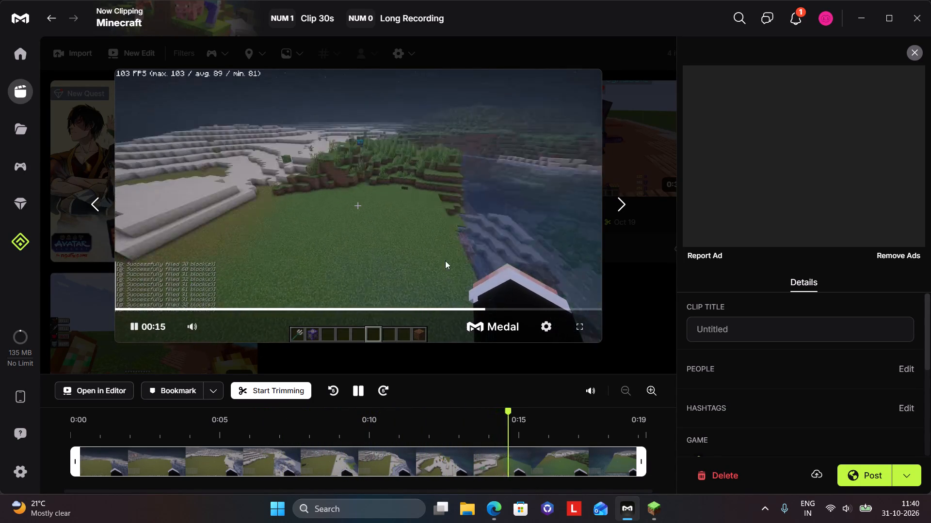
{"action": "left_click", "coordinate": [414, 305]}
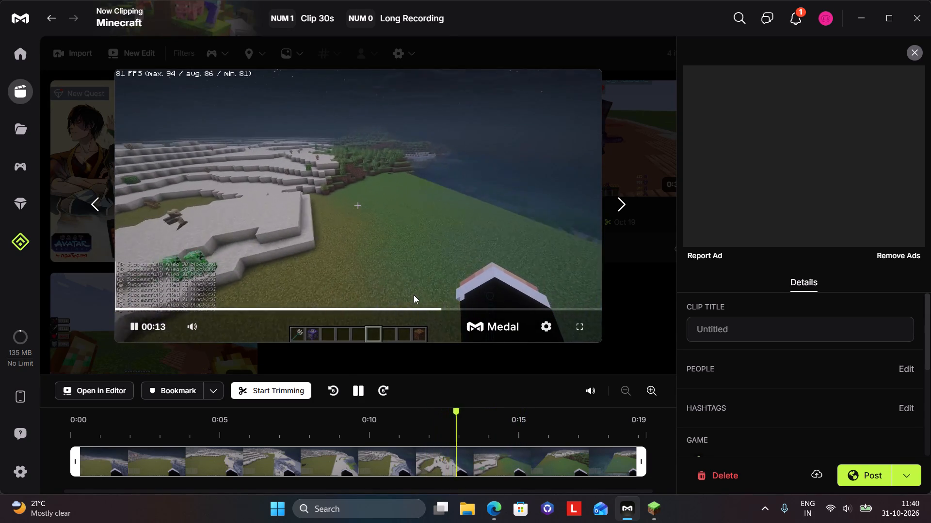
{"action": "left_click_drag", "start_coordinate": [129, 326], "coordinate": [136, 326]}
{"action": "left_click", "coordinate": [428, 308]}
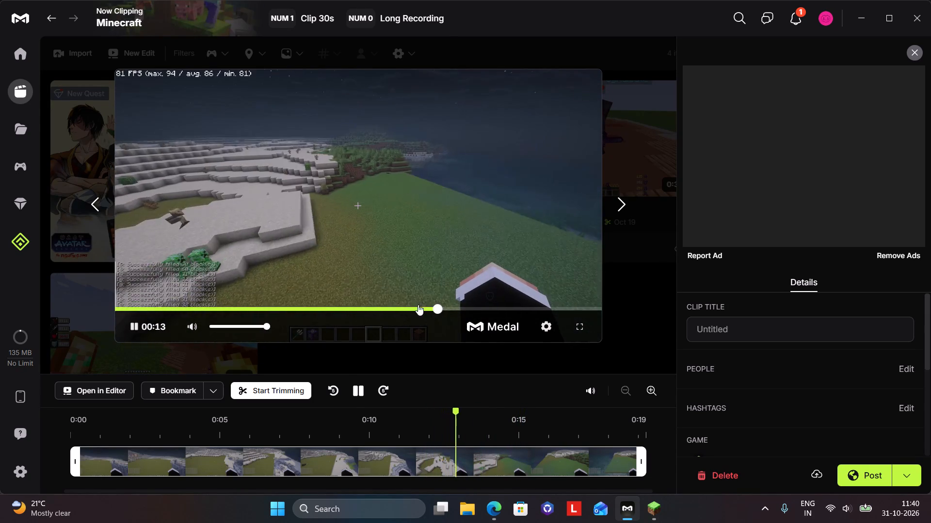
{"action": "left_click", "coordinate": [133, 323]}
{"action": "left_click", "coordinate": [423, 307]}
{"action": "left_click", "coordinate": [386, 307]}
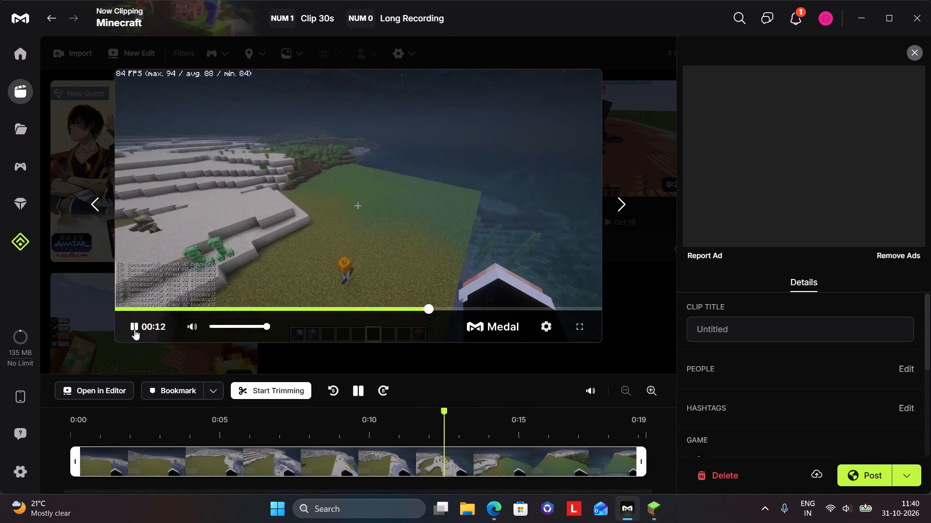
{"action": "left_click", "coordinate": [134, 329]}
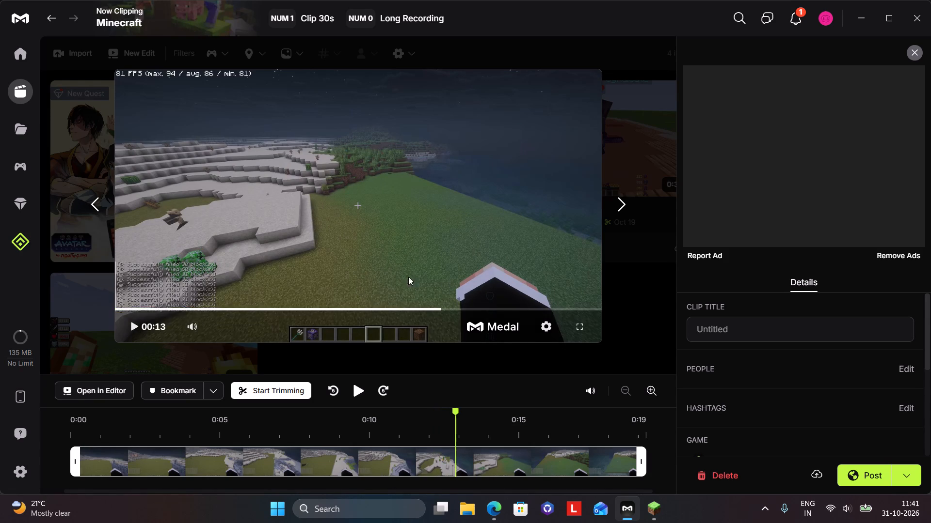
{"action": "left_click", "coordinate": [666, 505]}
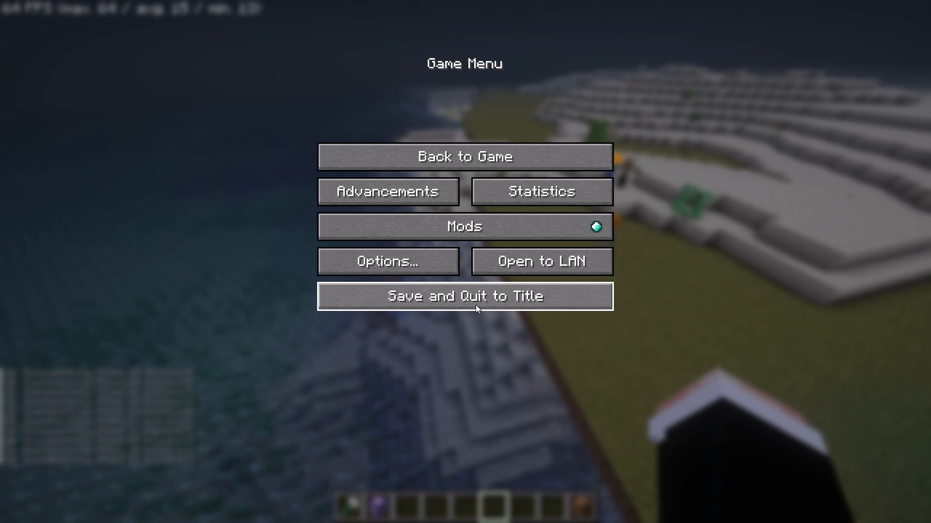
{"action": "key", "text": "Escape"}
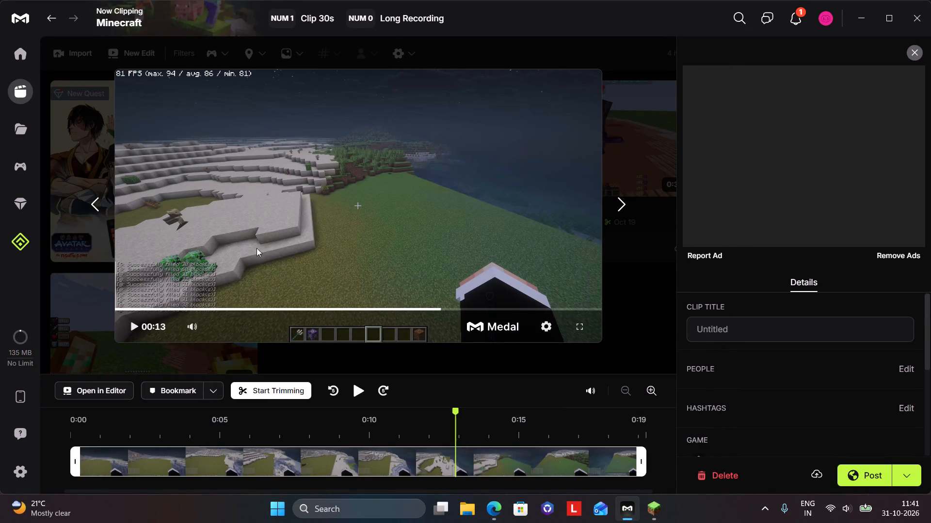
Minimize the Medal and Edge windows to reach the desktop, and launch CapCut.
{"action": "left_click", "coordinate": [627, 509]}
{"action": "left_click", "coordinate": [765, 509]}
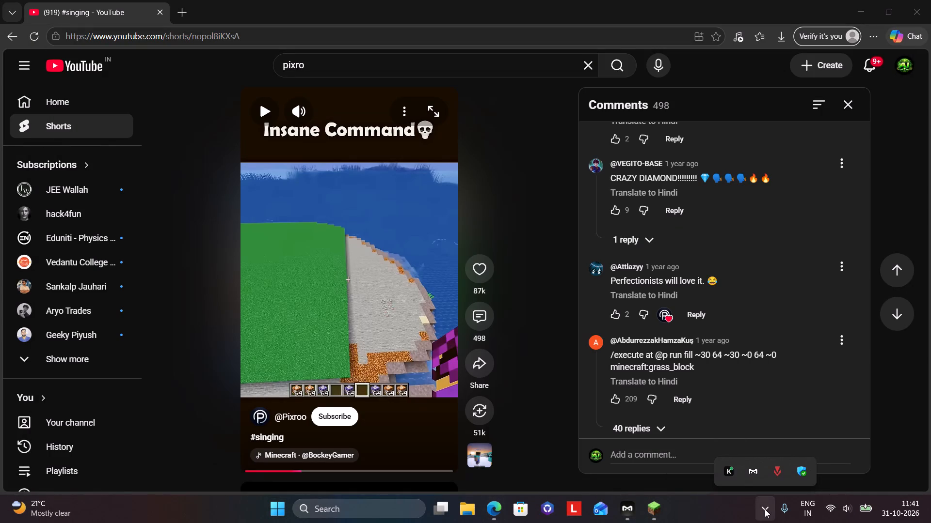
{"action": "left_click", "coordinate": [765, 509]}
{"action": "left_click", "coordinate": [490, 513]}
{"action": "left_click", "coordinate": [490, 513]}
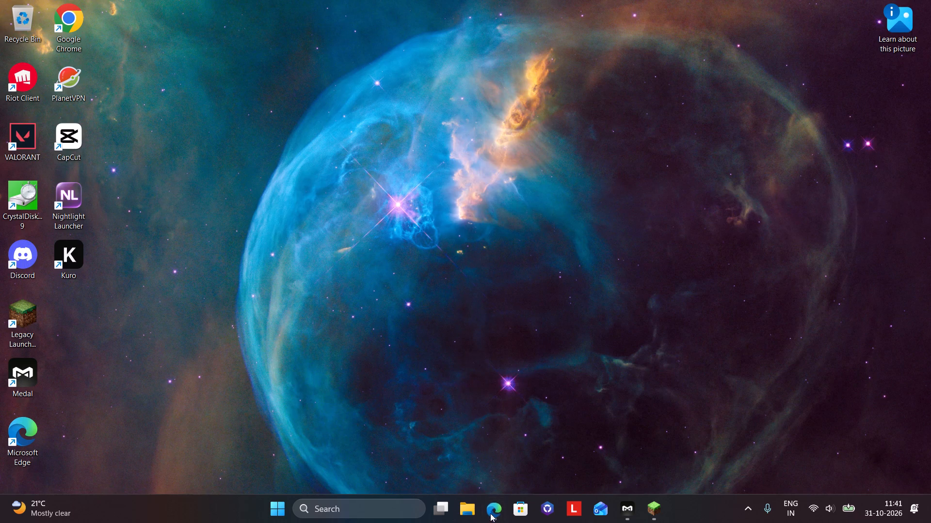
{"action": "double_click", "coordinate": [62, 139]}
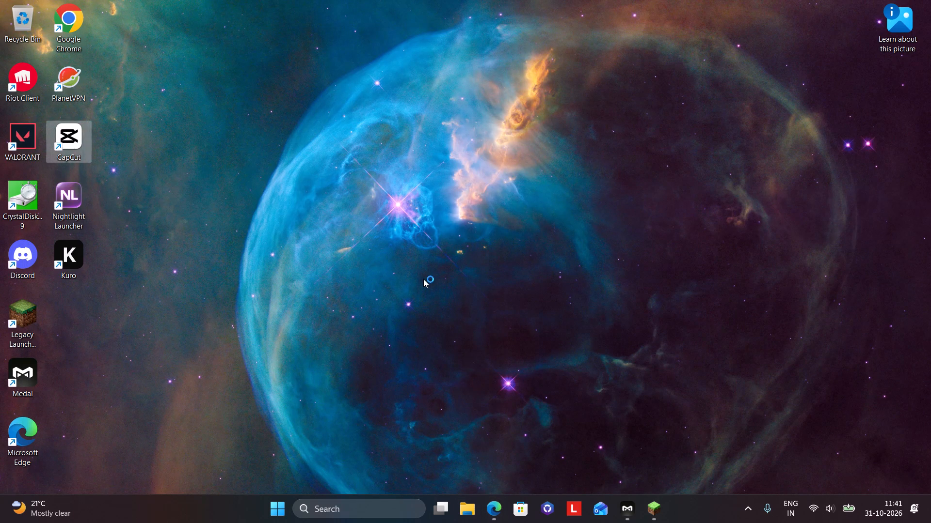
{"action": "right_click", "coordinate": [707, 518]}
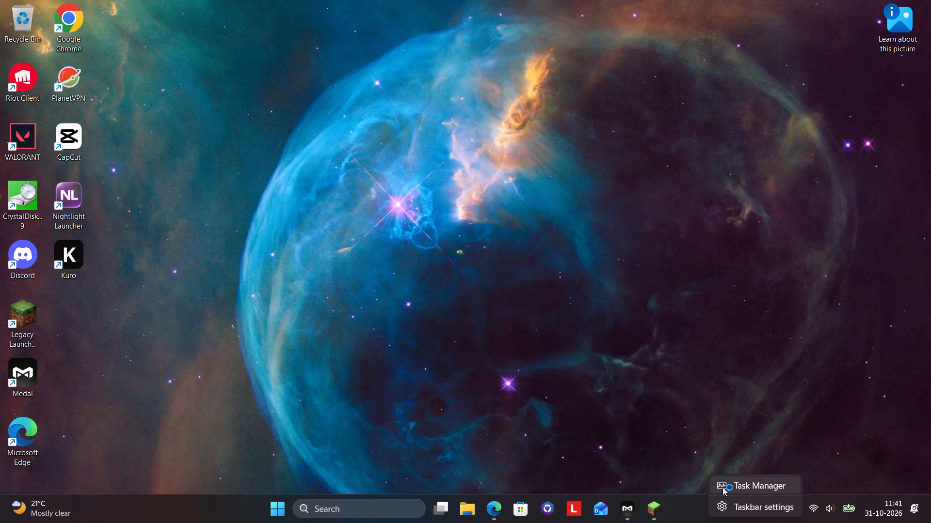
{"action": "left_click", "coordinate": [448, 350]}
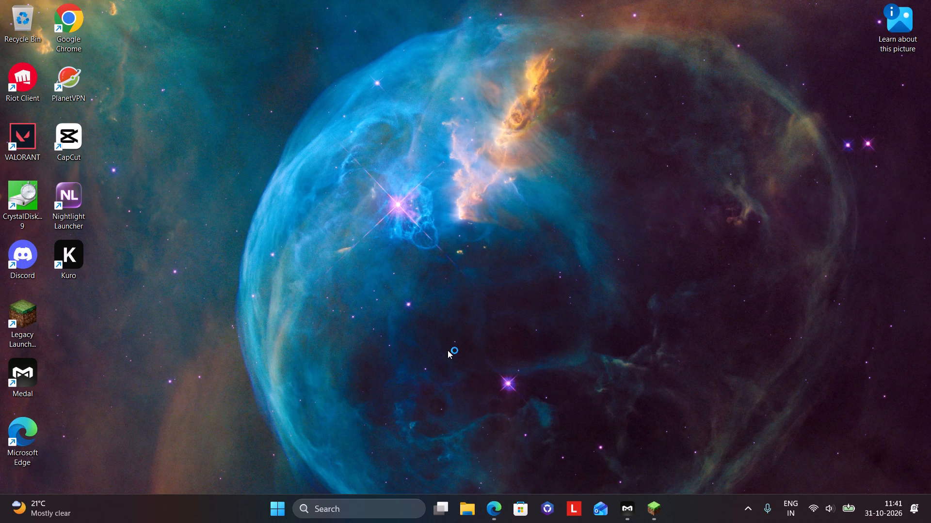
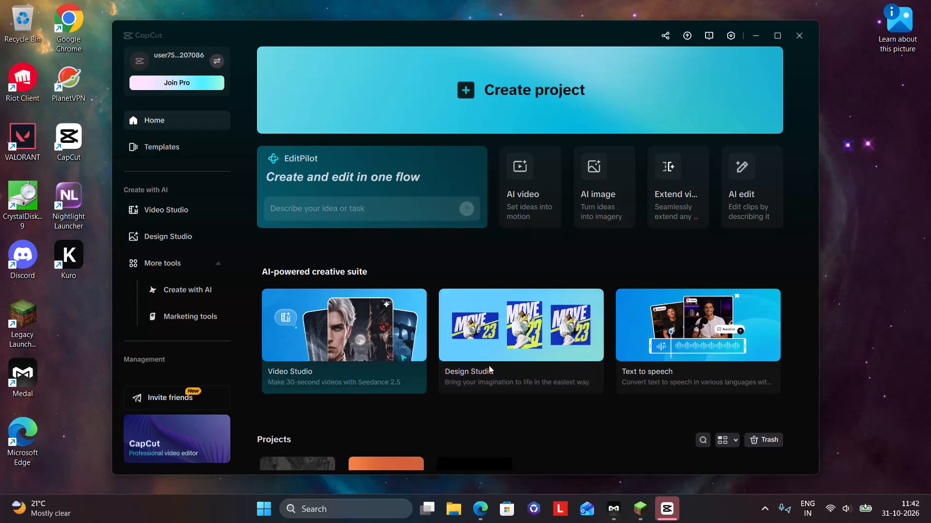
Open the existing 1030 project and dismiss the prompt to relink its missing media.
{"action": "scroll", "coordinate": [514, 370], "scroll_direction": "down", "scroll_amount": 3}
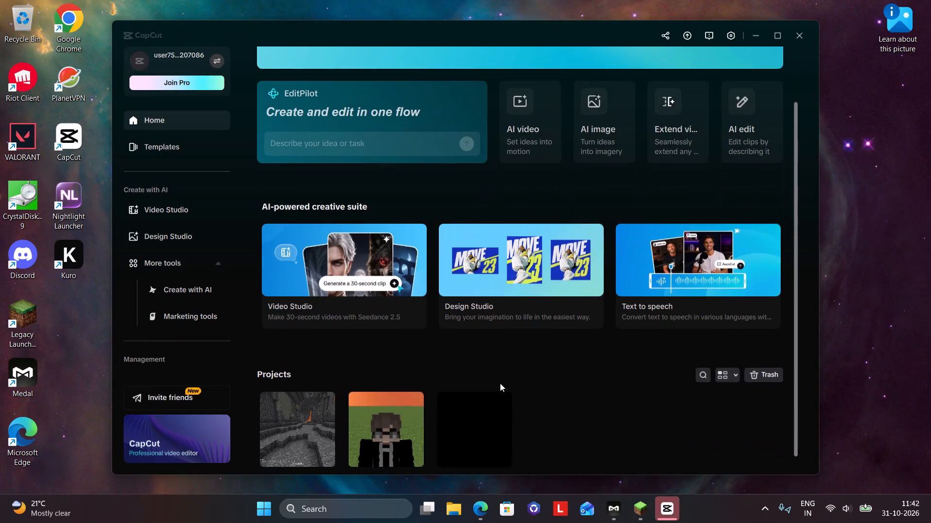
{"action": "double_click", "coordinate": [293, 428]}
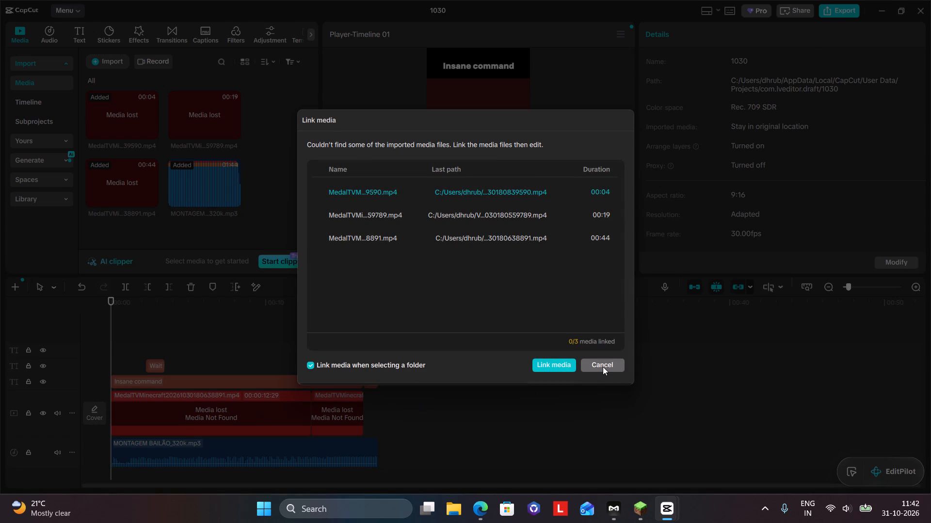
{"action": "left_click", "coordinate": [603, 367]}
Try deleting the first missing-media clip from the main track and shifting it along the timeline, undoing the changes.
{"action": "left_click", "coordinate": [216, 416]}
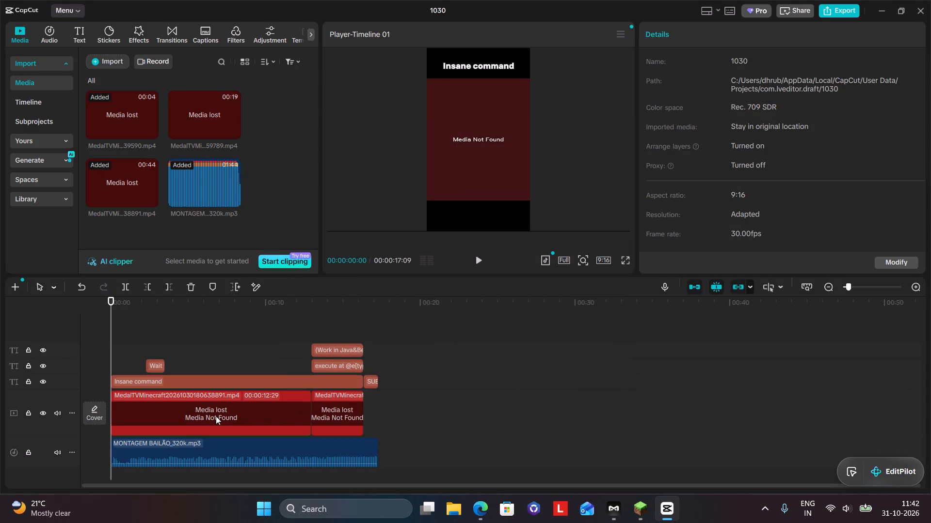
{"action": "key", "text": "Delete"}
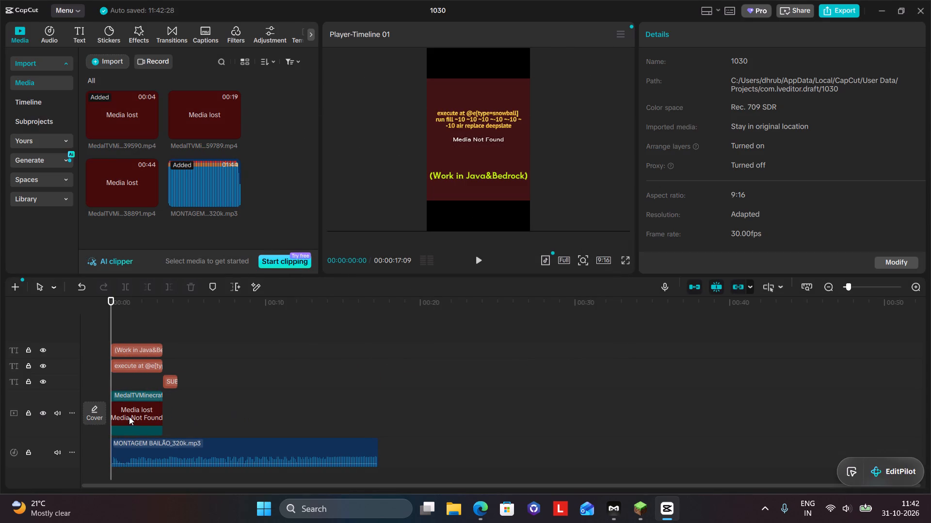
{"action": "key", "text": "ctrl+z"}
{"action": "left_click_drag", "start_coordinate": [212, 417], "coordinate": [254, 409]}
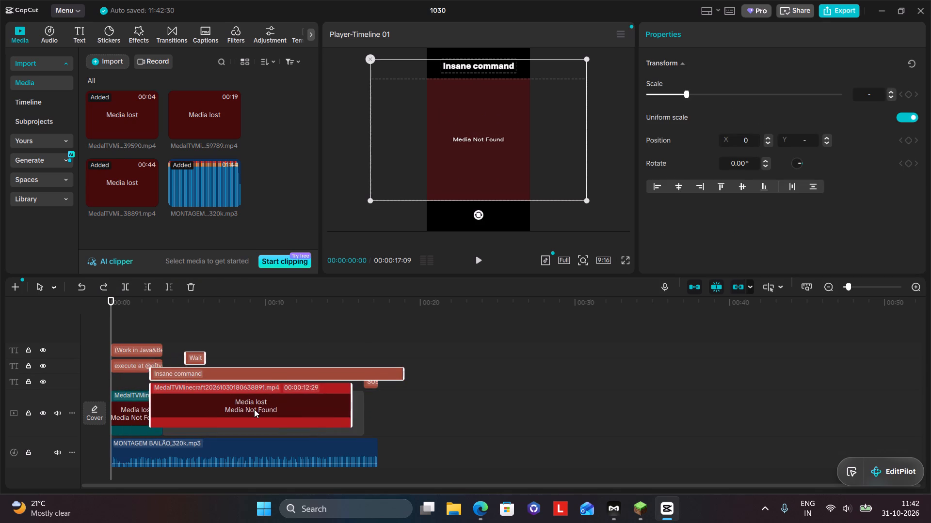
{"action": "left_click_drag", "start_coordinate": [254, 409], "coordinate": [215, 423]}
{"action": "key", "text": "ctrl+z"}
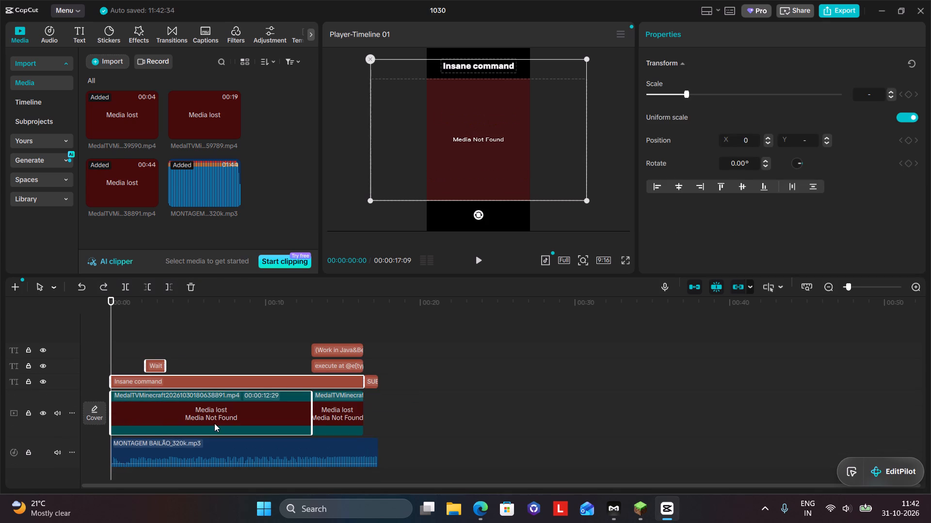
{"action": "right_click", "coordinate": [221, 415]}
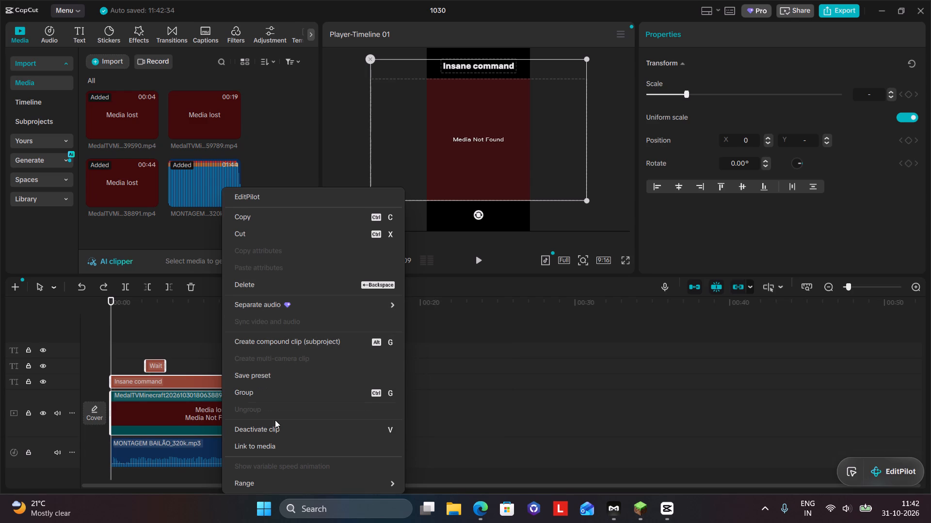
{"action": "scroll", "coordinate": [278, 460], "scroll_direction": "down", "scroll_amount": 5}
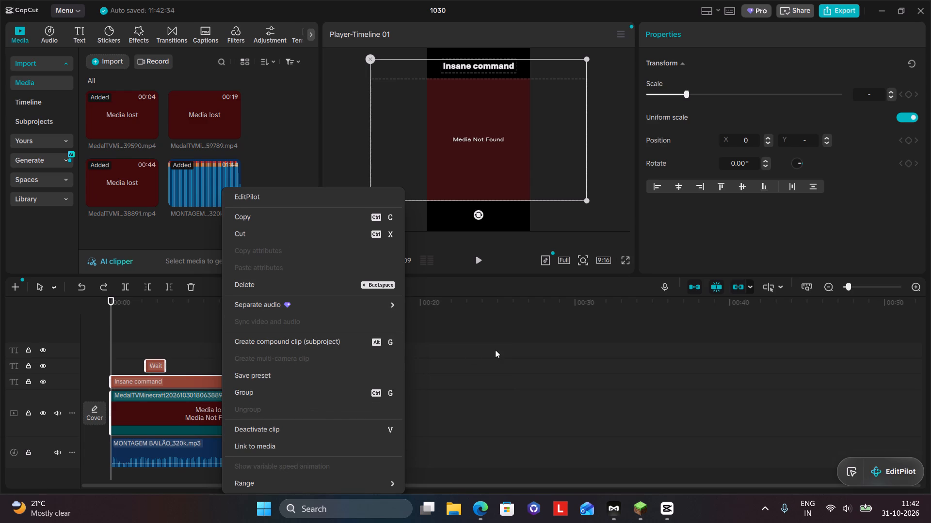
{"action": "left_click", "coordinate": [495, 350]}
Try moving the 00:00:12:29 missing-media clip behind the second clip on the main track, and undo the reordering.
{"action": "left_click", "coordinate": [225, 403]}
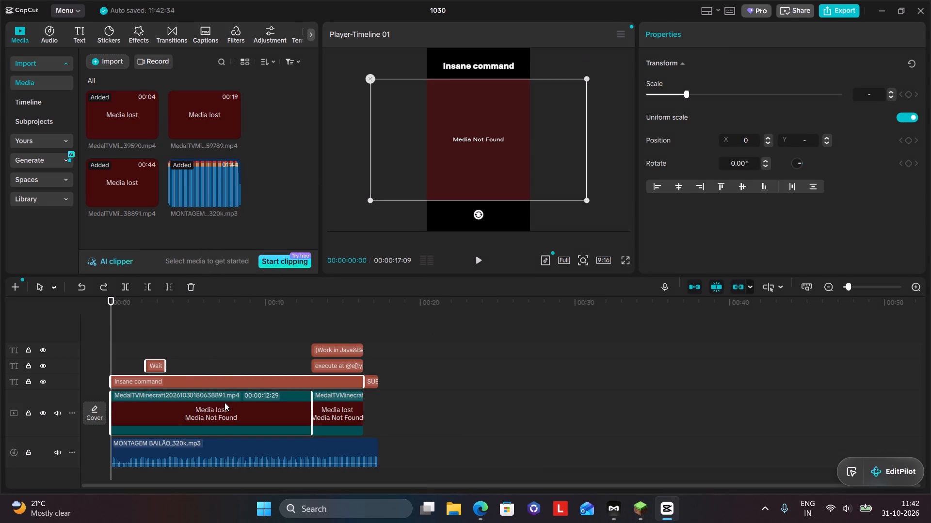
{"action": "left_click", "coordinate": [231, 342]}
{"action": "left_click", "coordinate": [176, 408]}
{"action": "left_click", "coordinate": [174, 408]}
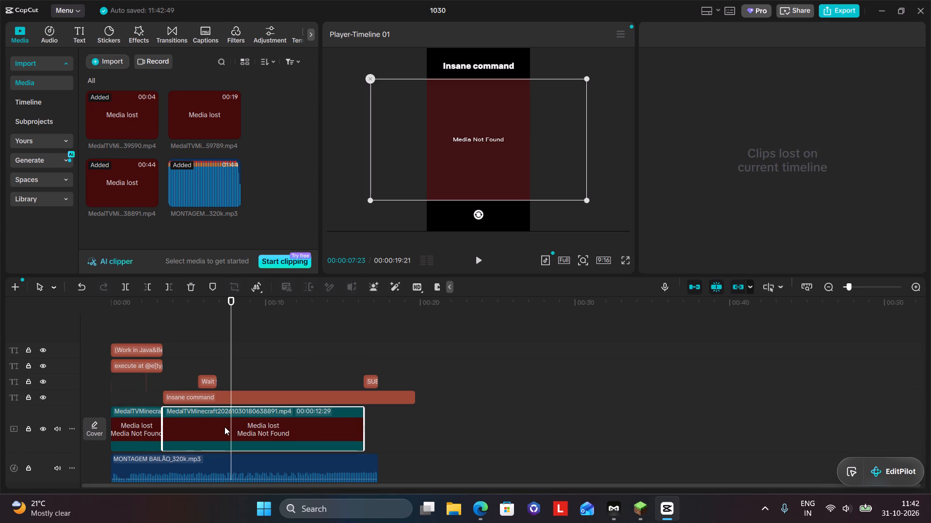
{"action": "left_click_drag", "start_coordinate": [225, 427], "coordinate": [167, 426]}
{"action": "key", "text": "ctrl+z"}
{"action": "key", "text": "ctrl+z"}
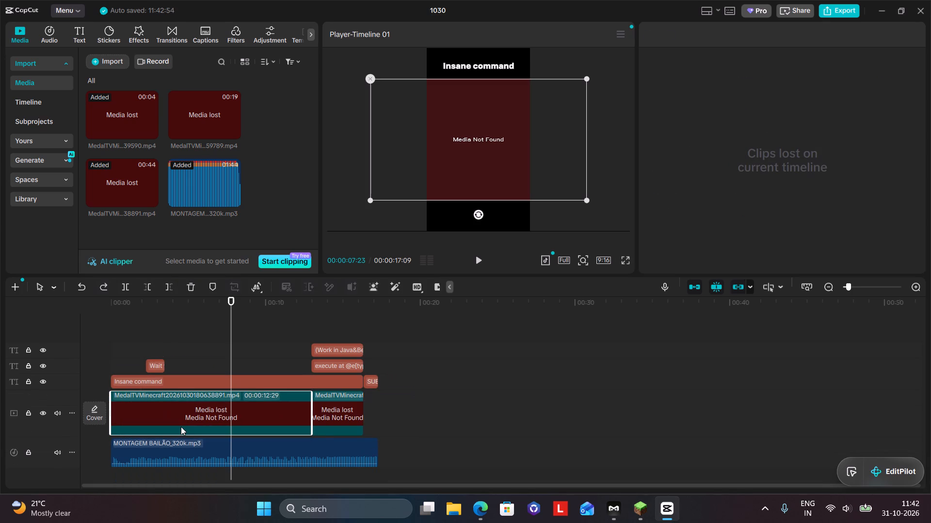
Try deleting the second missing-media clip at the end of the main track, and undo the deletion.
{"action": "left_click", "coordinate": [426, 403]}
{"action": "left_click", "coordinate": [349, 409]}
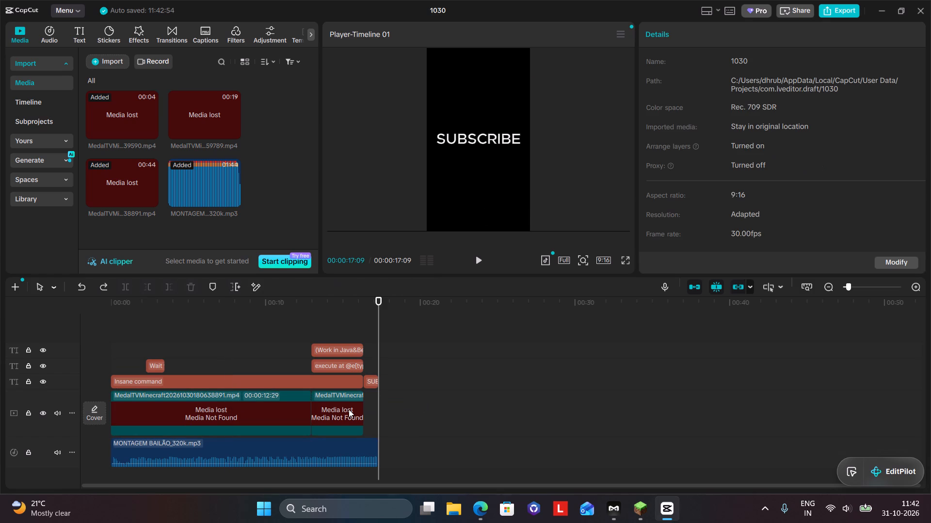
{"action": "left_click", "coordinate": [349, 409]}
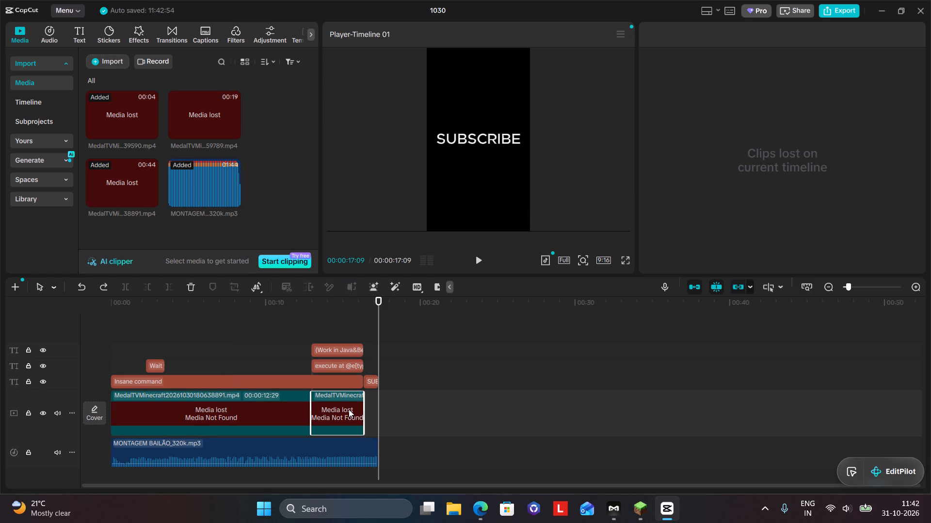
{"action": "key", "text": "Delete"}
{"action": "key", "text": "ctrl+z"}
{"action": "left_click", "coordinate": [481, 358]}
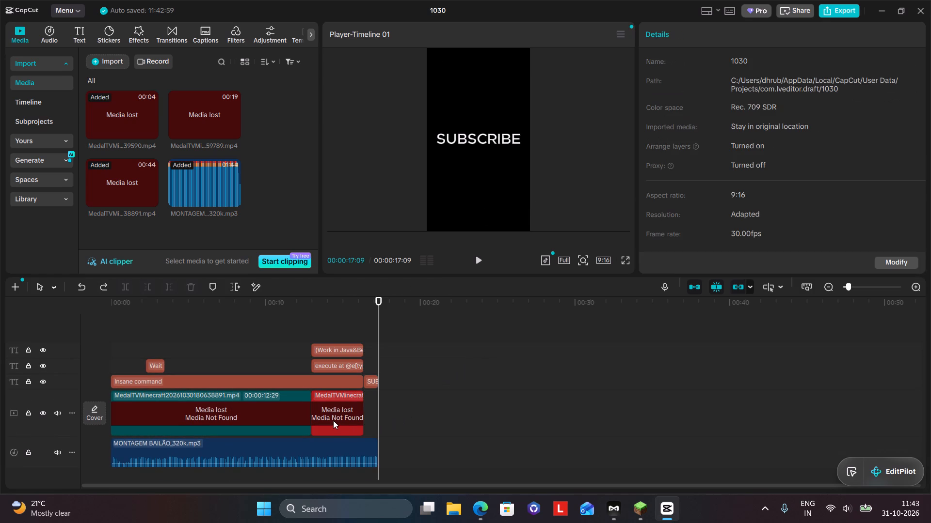
Open the media import file picker for the project.
{"action": "left_click", "coordinate": [99, 57]}
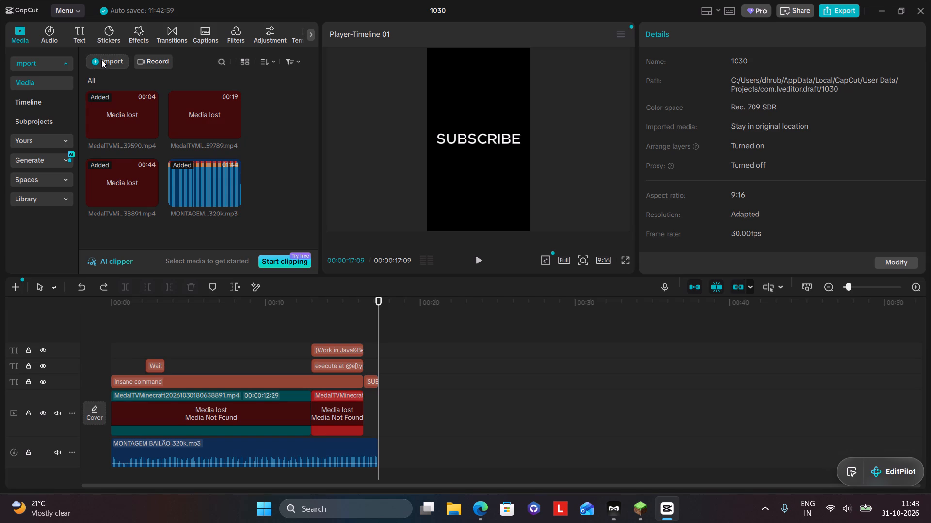
{"action": "left_click", "coordinate": [125, 83]}
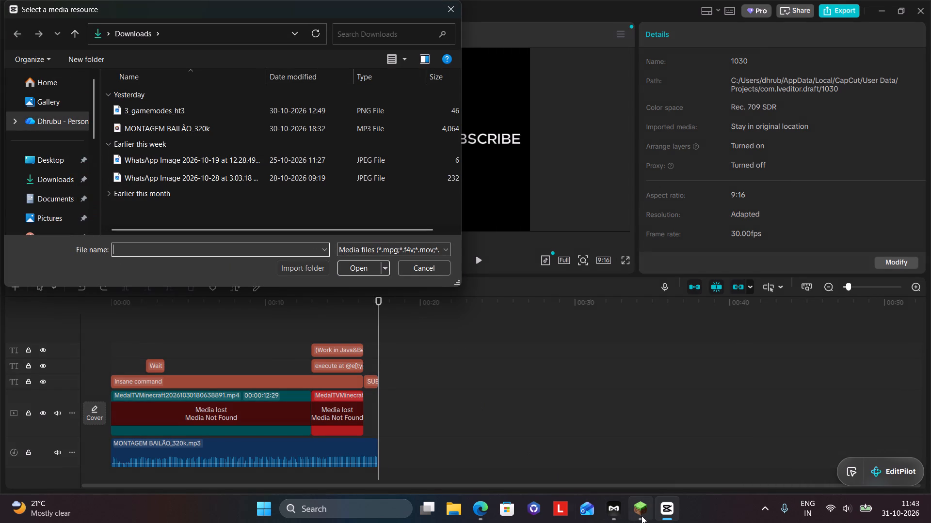
Switch to Medal, reveal the recorded grass-fill clip's file in its device folder, and copy the file.
{"action": "left_click", "coordinate": [620, 514]}
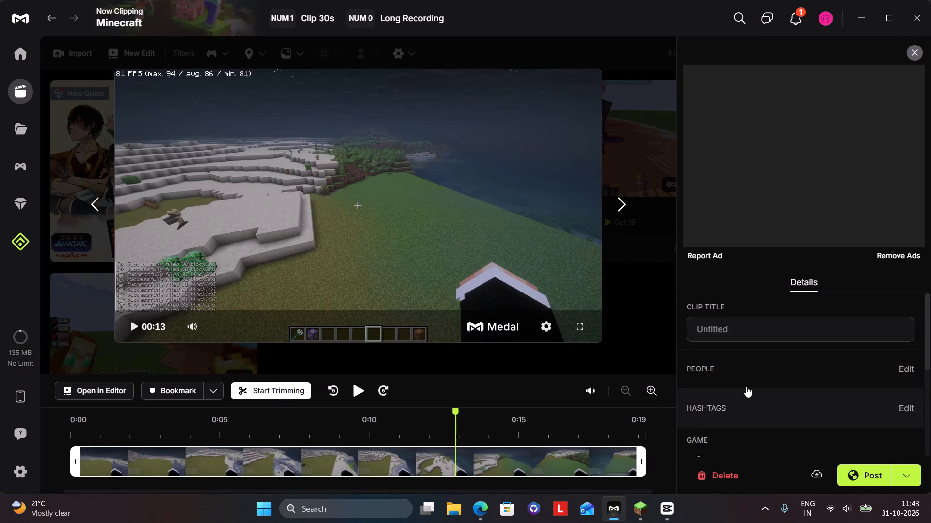
{"action": "scroll", "coordinate": [745, 384], "scroll_direction": "down", "scroll_amount": 7}
{"action": "left_click", "coordinate": [788, 393]}
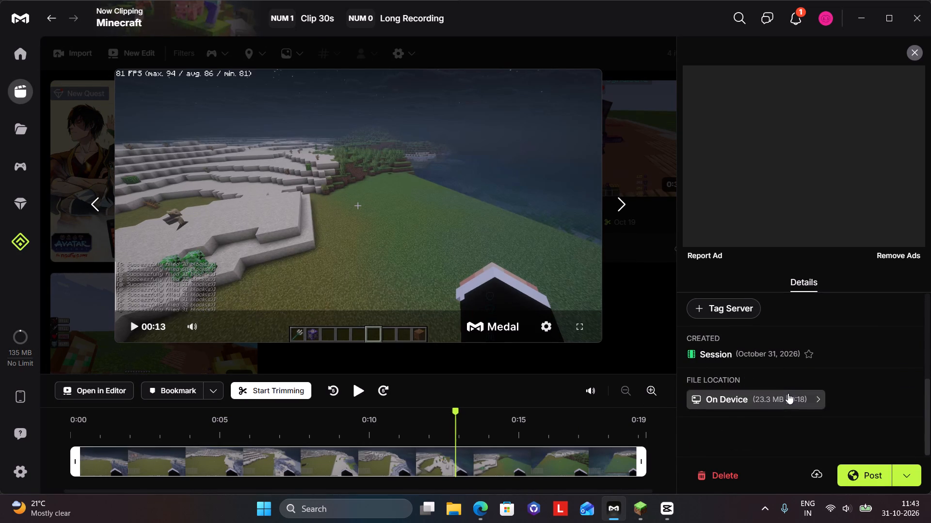
{"action": "key", "text": "ctrl+c"}
{"action": "key", "text": "ctrl+c"}
{"action": "key", "text": "ctrl+c"}
{"action": "key", "text": "ctrl+c"}
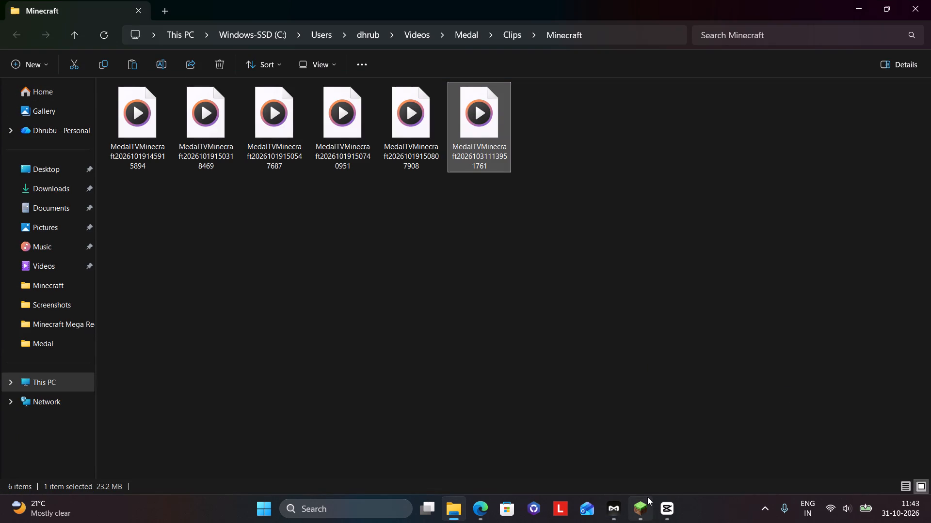
Switch to Minecraft, resume the game, and fly from the coastal grass across the sand past the cacti, filling grass along the way.
{"action": "left_click", "coordinate": [647, 497]}
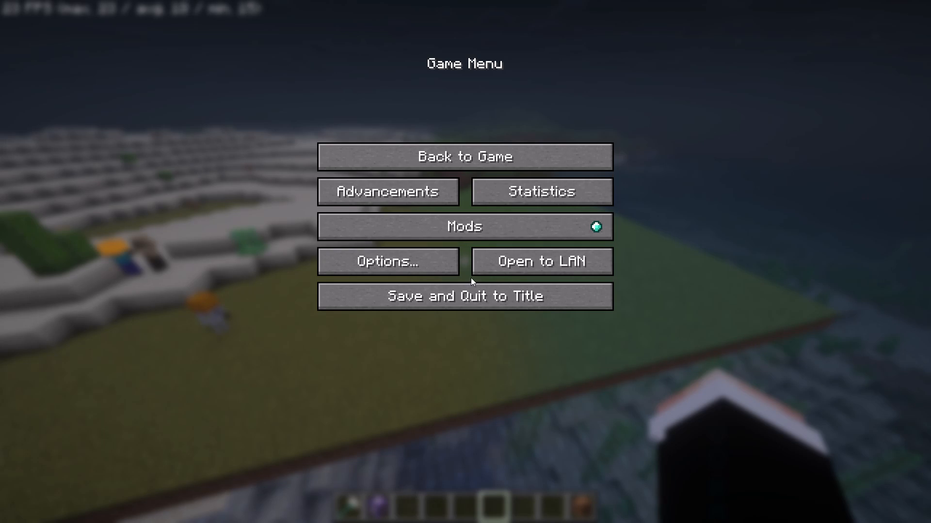
{"action": "key", "text": "Escape"}
{"action": "key", "text": "shift+at"}
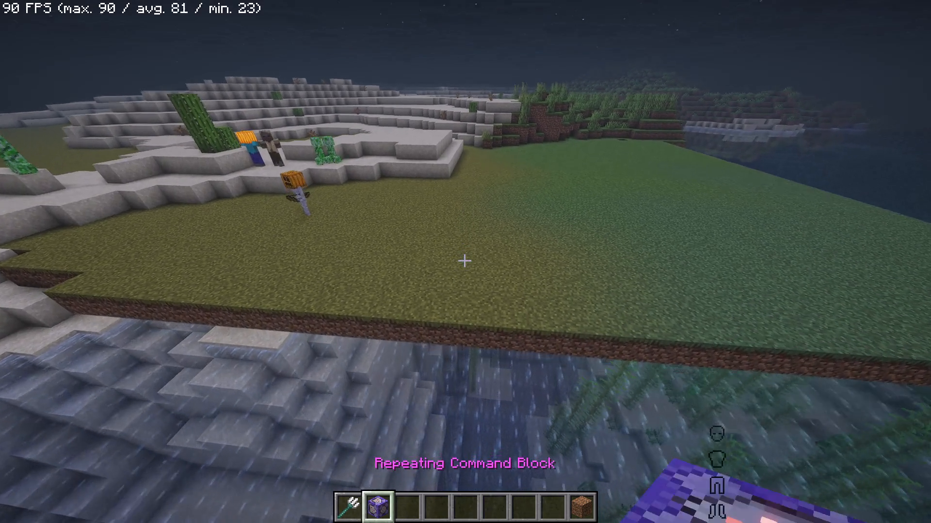
{"action": "key", "text": "ctrl+w"}
{"action": "key", "text": "ctrl+w"}
{"action": "key", "text": "ctrl+w"}
{"action": "key", "text": "ctrl+w"}
{"action": "key", "text": "ctrl+f"}
{"action": "key", "text": "ctrl+space"}
{"action": "key", "text": "ctrl+space"}
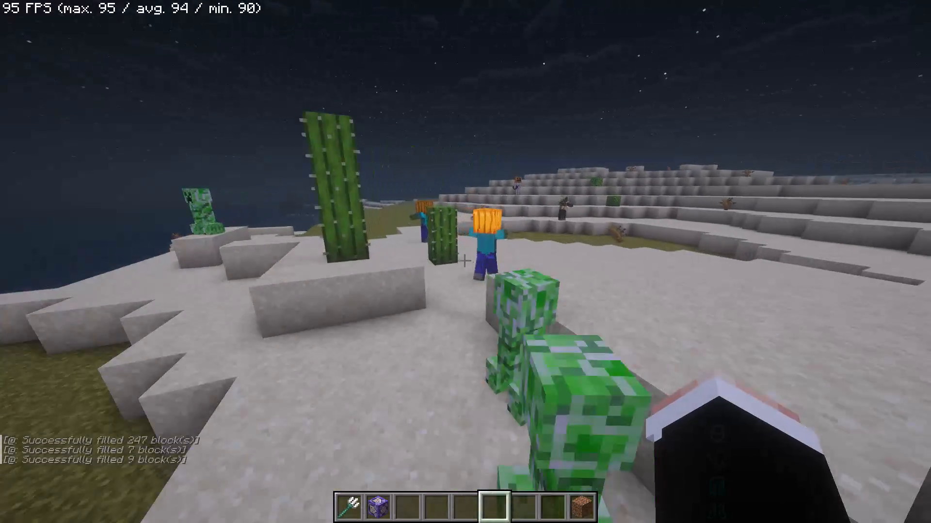
{"action": "key", "text": "ctrl+space"}
{"action": "key", "text": "ctrl+space"}
{"action": "key", "text": "ctrl+space"}
{"action": "key", "text": "ctrl+a"}
{"action": "key", "text": "ctrl+a"}
{"action": "key", "text": "ctrl+a"}
{"action": "key", "text": "ctrl+a"}
{"action": "key", "text": "ctrl+a"}
{"action": "key", "text": "ctrl+a"}
{"action": "key", "text": "ctrl+a"}
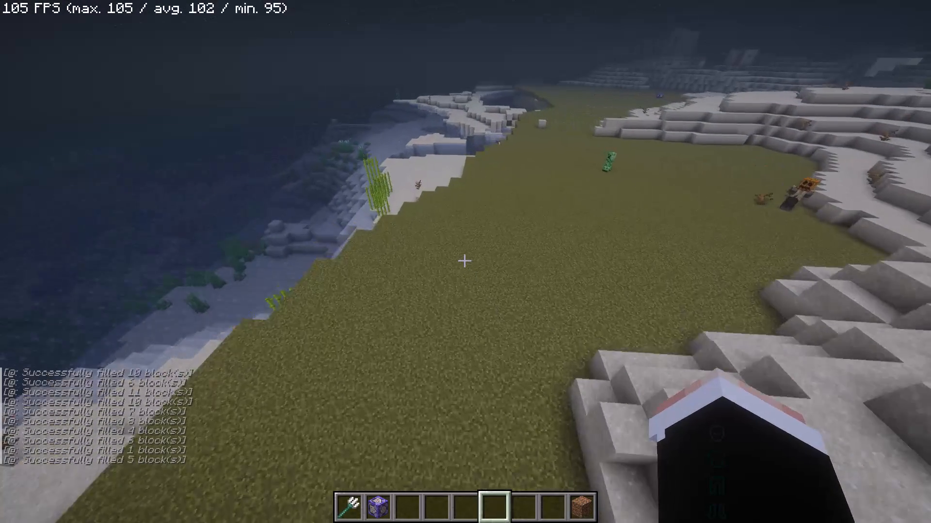
Circle over the coastal grass strip with the fill command running, and line up facing inland for a new take.
{"action": "key", "text": "ctrl+a"}
{"action": "key", "text": "ctrl+a"}
{"action": "key", "text": "ctrl+a"}
{"action": "key", "text": "ctrl+a"}
{"action": "key", "text": "ctrl+a"}
{"action": "key", "text": "ctrl+a"}
{"action": "key", "text": "ctrl+a"}
{"action": "key", "text": "ctrl+a"}
{"action": "key", "text": "ctrl+a"}
{"action": "key", "text": "ctrl+a"}
{"action": "key", "text": "ctrl+a"}
{"action": "key", "text": "ctrl+a"}
{"action": "key", "text": "ctrl+a"}
{"action": "key", "text": "ctrl+a"}
{"action": "key", "text": "ctrl+a"}
{"action": "key", "text": "ctrl+a"}
{"action": "key", "text": "ctrl+a"}
{"action": "key", "text": "ctrl+a"}
{"action": "key", "text": "ctrl+a"}
{"action": "key", "text": "ctrl+a"}
{"action": "key", "text": "ctrl+d"}
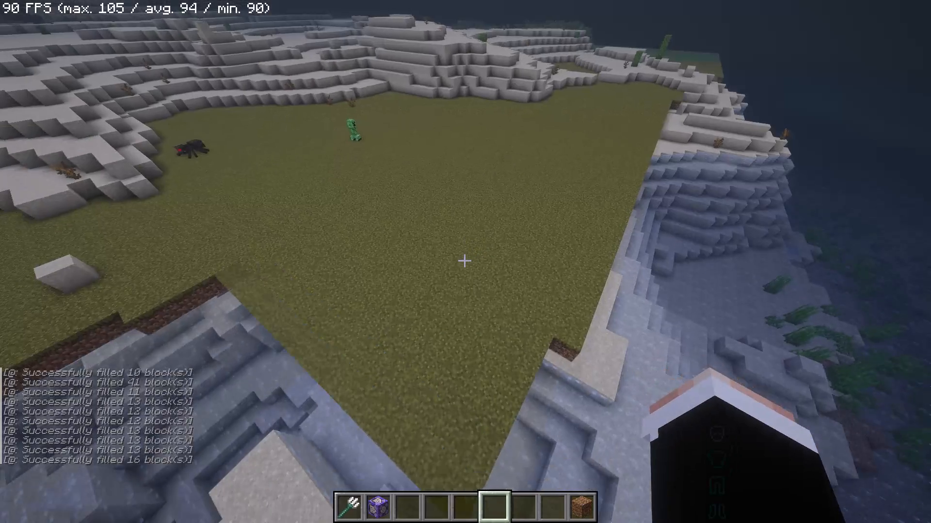
{"action": "key", "text": "ctrl+w"}
{"action": "key", "text": "ctrl+d"}
{"action": "key", "text": "ctrl+d"}
{"action": "key", "text": "ctrl+w"}
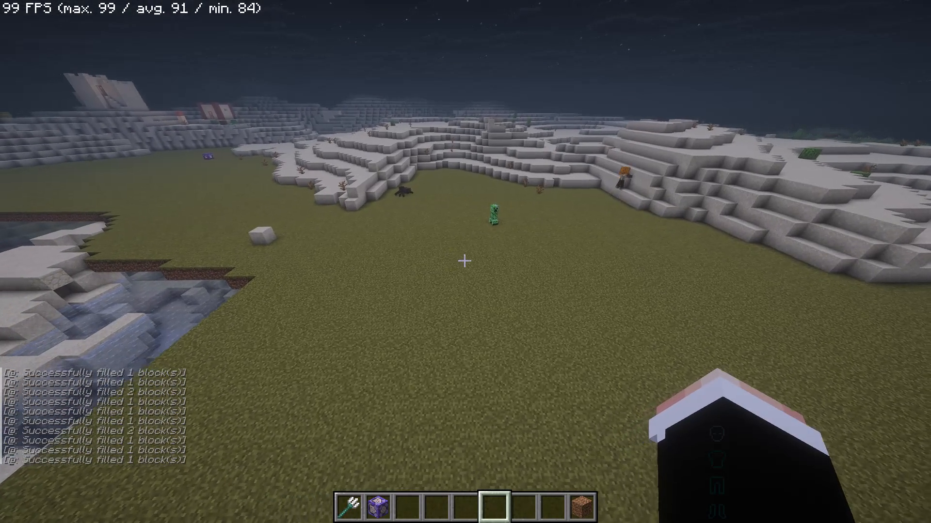
Start a Medal long recording and fly along the boundary between the filled grass and the sandy shore toward the inland pool.
{"action": "key", "text": "0"}
{"action": "key", "text": "ctrl+a"}
{"action": "key", "text": "ctrl+w"}
{"action": "key", "text": "ctrl+w"}
{"action": "key", "text": "ctrl+a"}
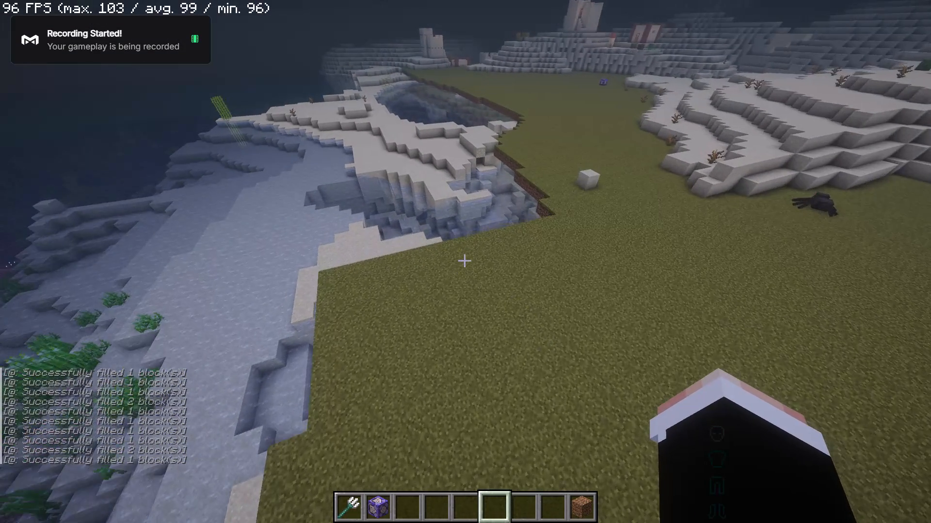
{"action": "key", "text": "ctrl+w"}
{"action": "key", "text": "ctrl+w"}
{"action": "key", "text": "ctrl+w"}
{"action": "key", "text": "ctrl+a"}
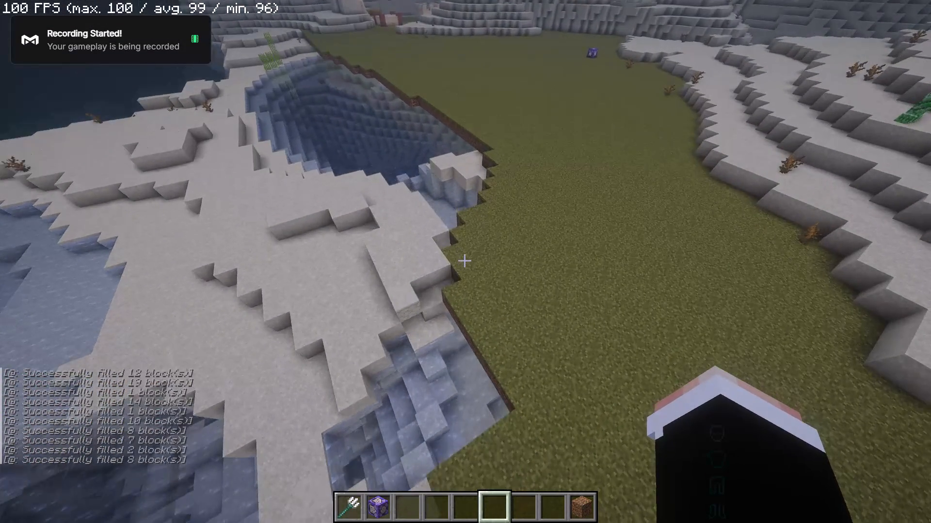
{"action": "key", "text": "ctrl+a"}
{"action": "key", "text": "ctrl+w"}
{"action": "key", "text": "ctrl+w"}
{"action": "key", "text": "ctrl+w"}
{"action": "key", "text": "ctrl+w"}
Fly across the inland pool so the fill command covers its water and edges with grass blocks.
{"action": "key", "text": "ctrl+a"}
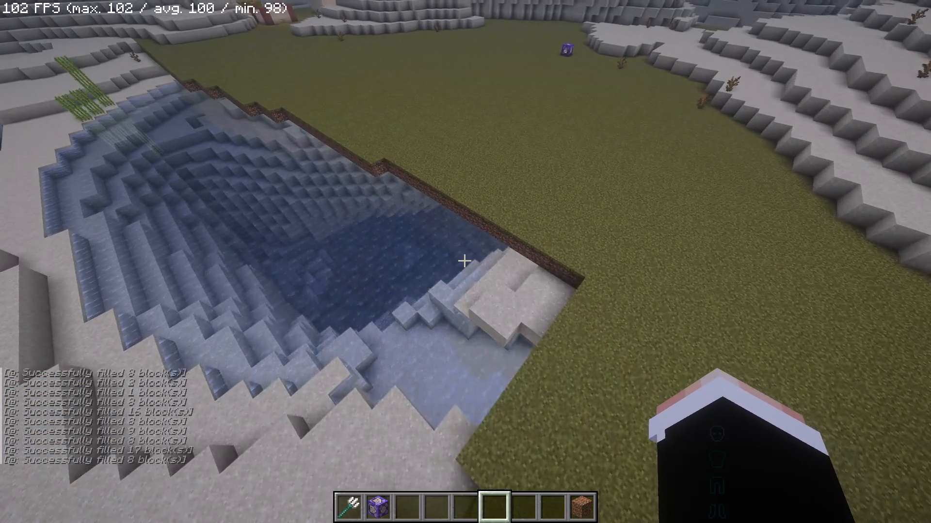
{"action": "key", "text": "ctrl+a"}
{"action": "key", "text": "ctrl+a"}
{"action": "key", "text": "ctrl+a"}
{"action": "key", "text": "ctrl+a"}
{"action": "key", "text": "ctrl+a"}
{"action": "key", "text": "ctrl+a"}
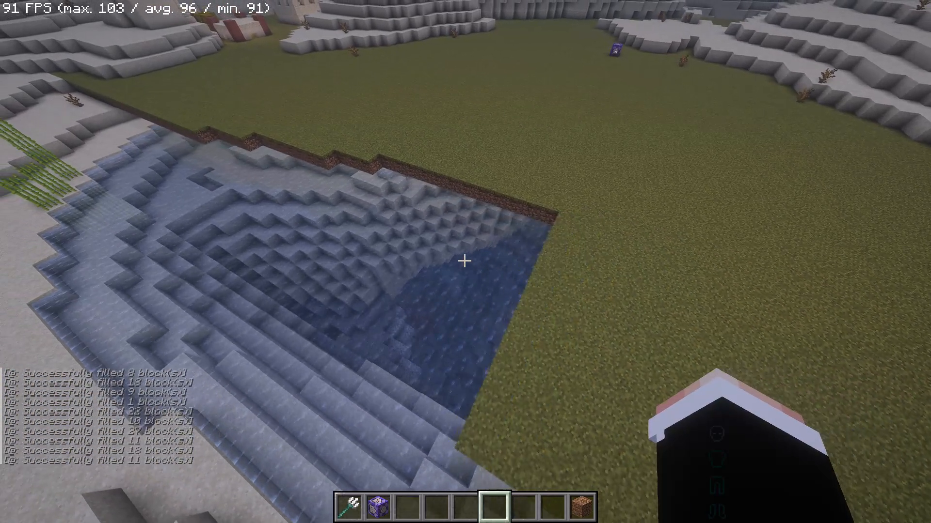
{"action": "key", "text": "ctrl+a"}
{"action": "key", "text": "ctrl+w"}
{"action": "key", "text": "ctrl+w"}
{"action": "key", "text": "ctrl+a"}
{"action": "key", "text": "ctrl+w"}
{"action": "key", "text": "ctrl+a"}
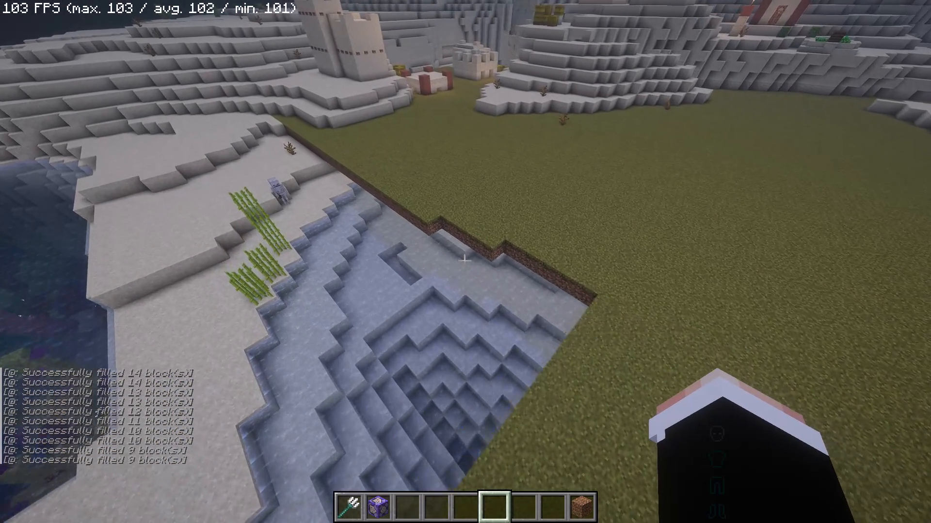
{"action": "key", "text": "ctrl+a"}
{"action": "key", "text": "ctrl+a"}
{"action": "key", "text": "ctrl+w"}
{"action": "key", "text": "ctrl+a"}
{"action": "key", "text": "ctrl+w"}
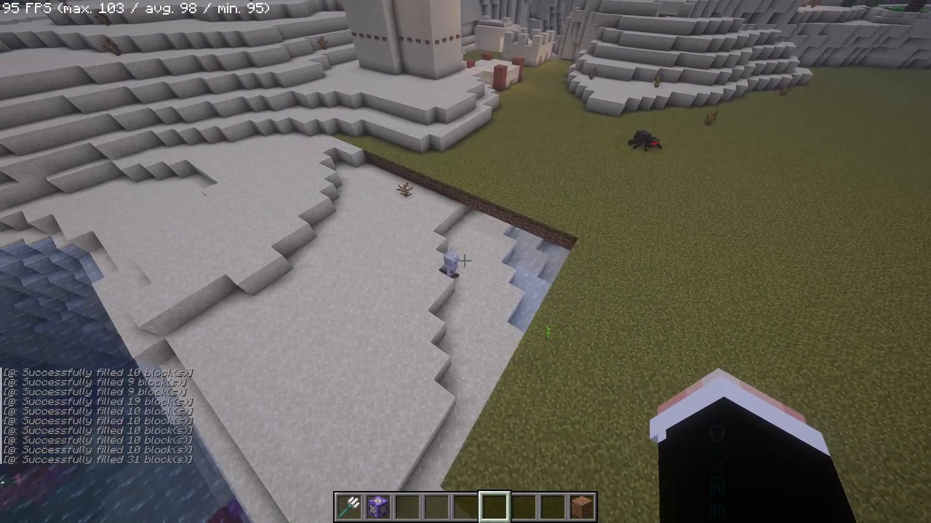
Continue filling grass across the sand, past the sandstone tower to the village platform with terracotta corners.
{"action": "key", "text": "ctrl+w"}
{"action": "key", "text": "ctrl+a"}
{"action": "key", "text": "ctrl+a"}
{"action": "key", "text": "ctrl+a"}
{"action": "key", "text": "ctrl+a"}
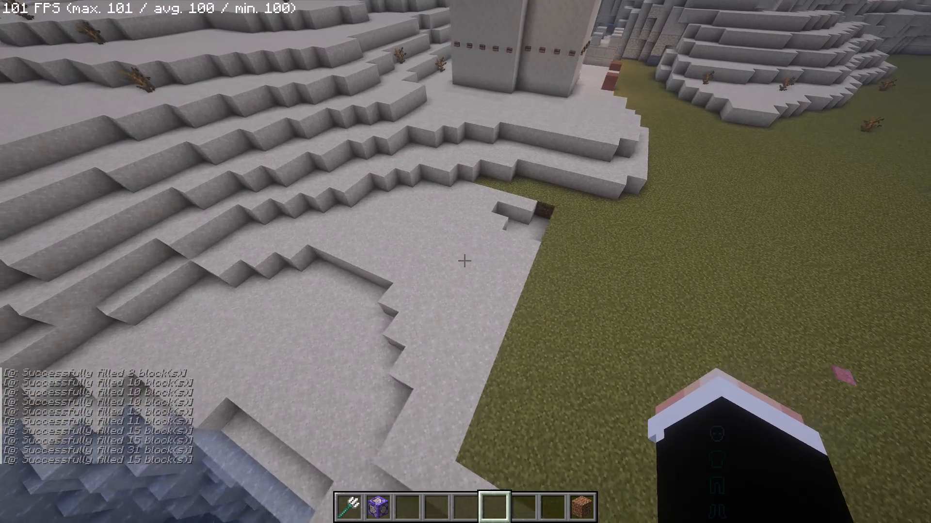
{"action": "key", "text": "ctrl+w"}
{"action": "key", "text": "ctrl+a"}
{"action": "key", "text": "ctrl+a"}
{"action": "key", "text": "ctrl+d"}
{"action": "key", "text": "ctrl+d"}
{"action": "key", "text": "ctrl+d"}
{"action": "key", "text": "ctrl+w"}
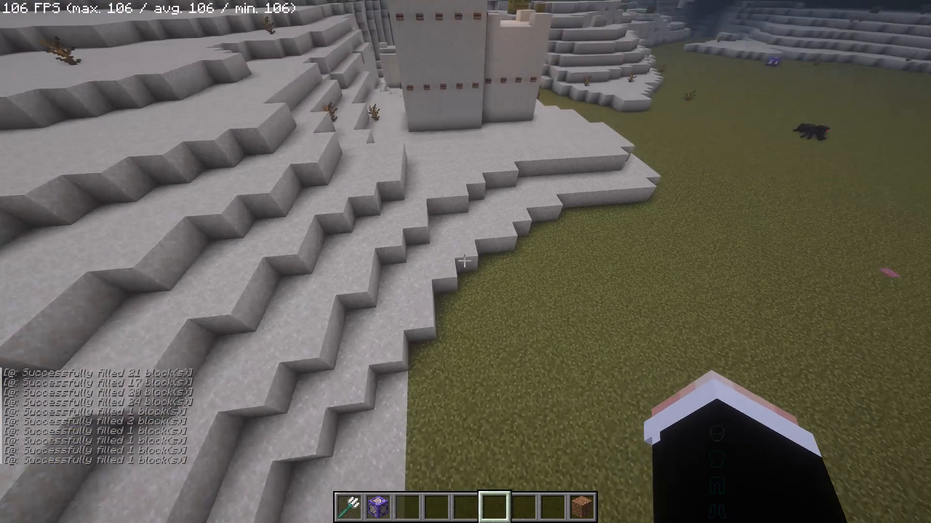
{"action": "key", "text": "ctrl+d"}
{"action": "key", "text": "ctrl+d"}
{"action": "key", "text": "ctrl+d"}
{"action": "key", "text": "ctrl+d"}
{"action": "key", "text": "ctrl+w"}
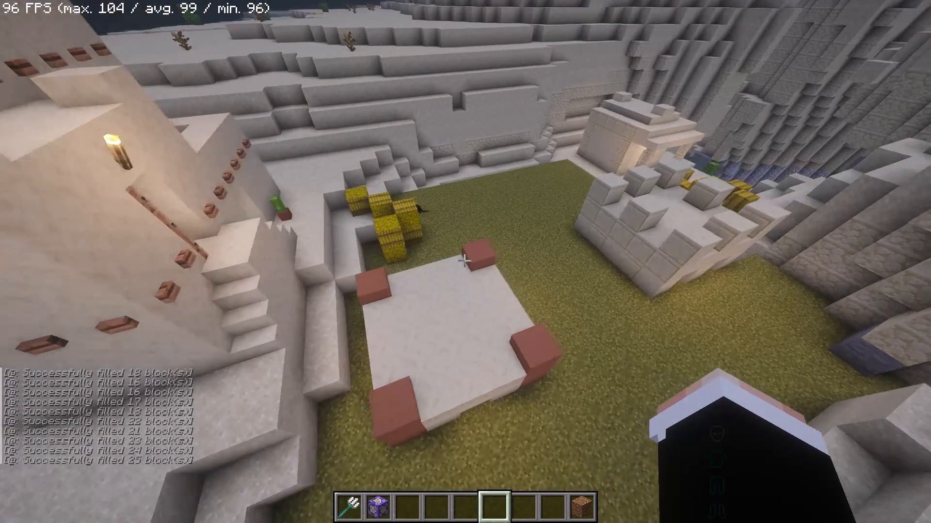
Fly past the small sandstone building into the narrow ravine, filling its floor with grass, and stop the Medal recording.
{"action": "key", "text": "ctrl+d"}
{"action": "key", "text": "ctrl+w"}
{"action": "key", "text": "ctrl+d"}
{"action": "key", "text": "ctrl+d"}
{"action": "key", "text": "ctrl+w"}
{"action": "key", "text": "ctrl+a"}
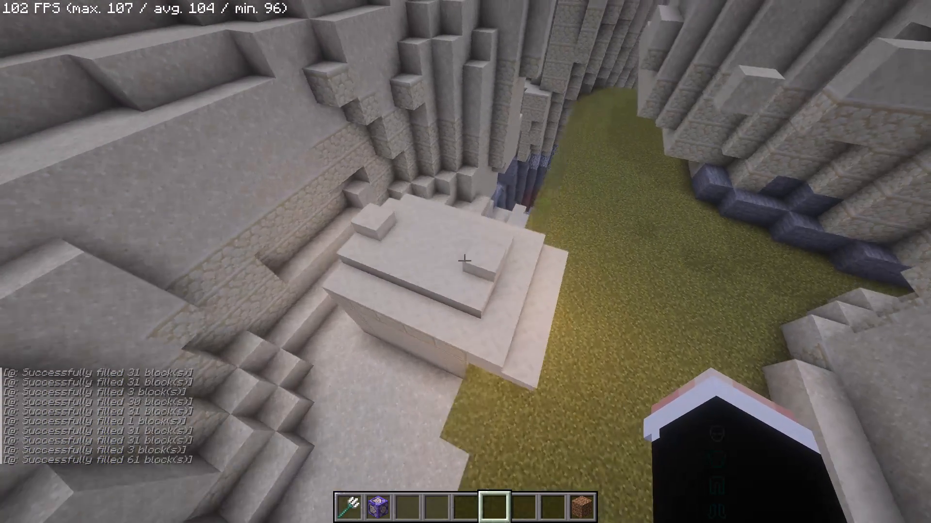
{"action": "key", "text": "ctrl+w"}
{"action": "key", "text": "ctrl+a"}
{"action": "key", "text": "ctrl+d"}
{"action": "key", "text": "ctrl+d"}
{"action": "key", "text": "0"}
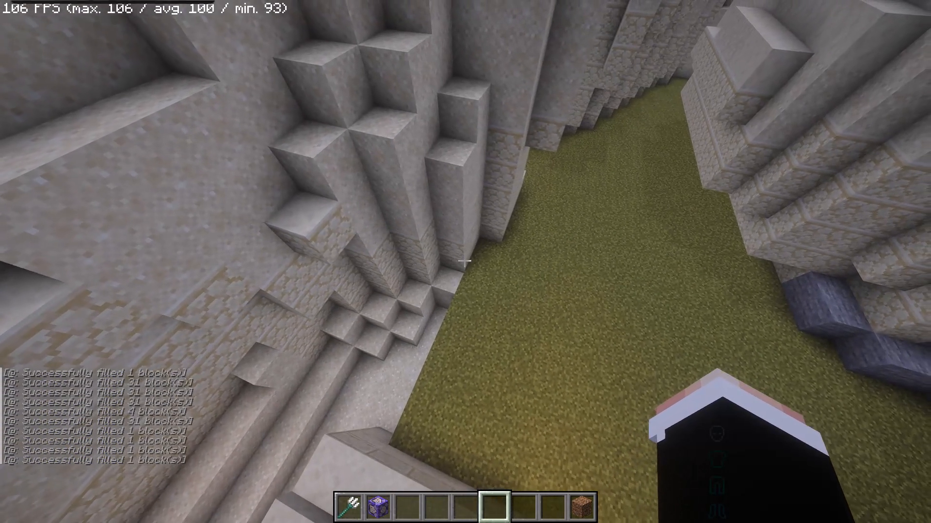
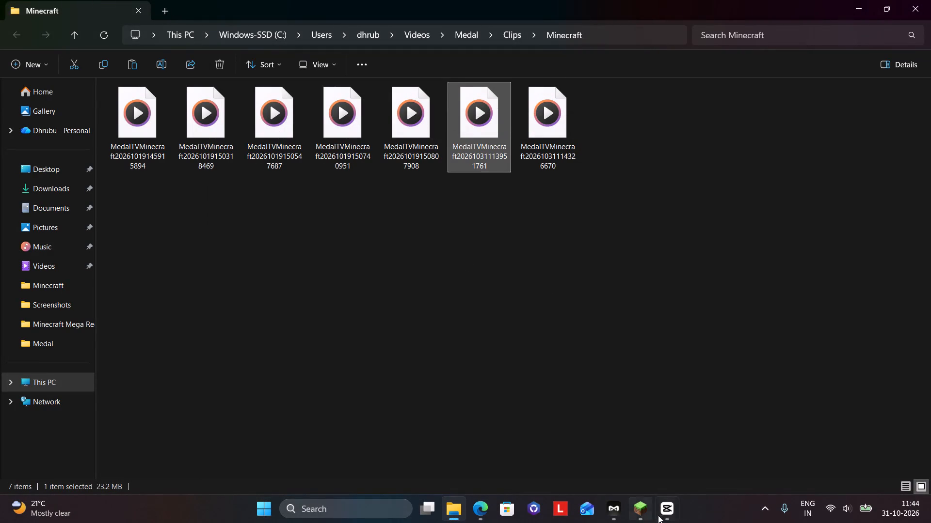
{"action": "left_click", "coordinate": [493, 156]}
{"action": "key", "text": "ctrl+c"}
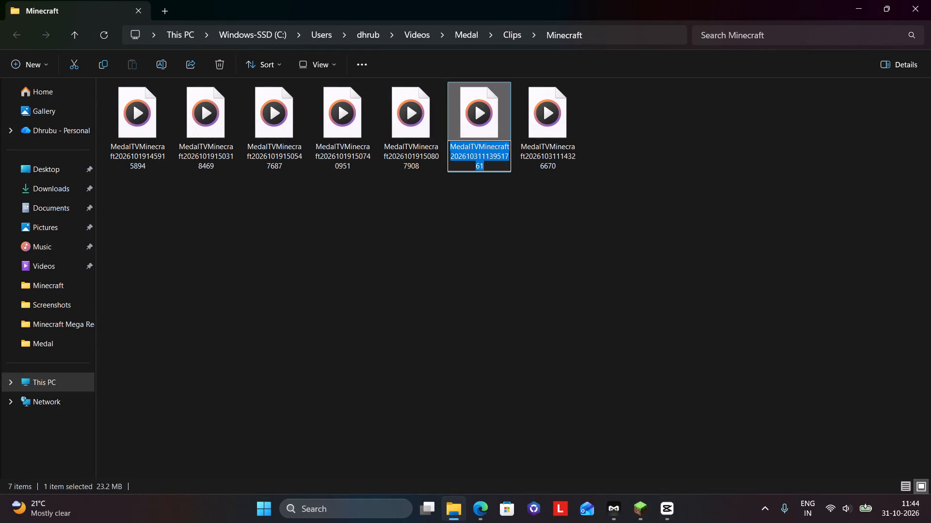
{"action": "left_click", "coordinate": [541, 223]}
{"action": "left_click", "coordinate": [469, 100]}
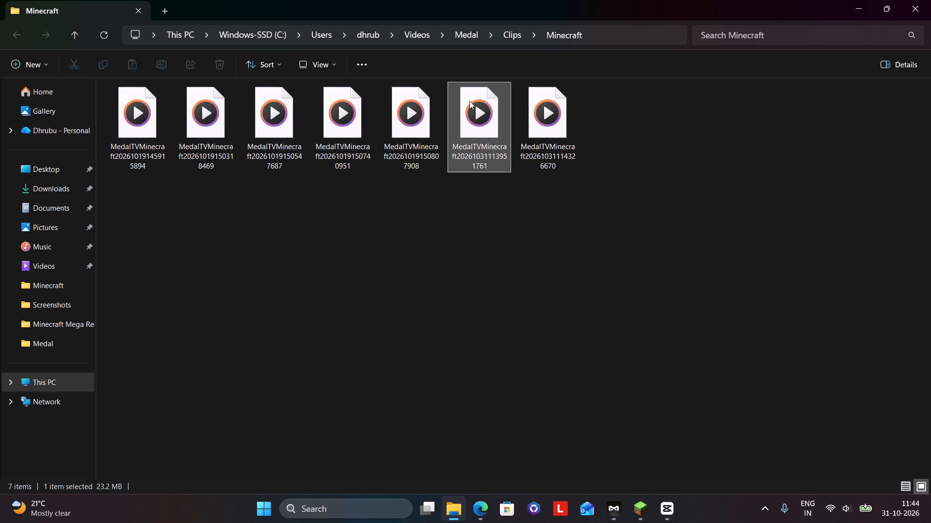
{"action": "key", "text": "ctrl+c"}
{"action": "key", "text": "ctrl+c"}
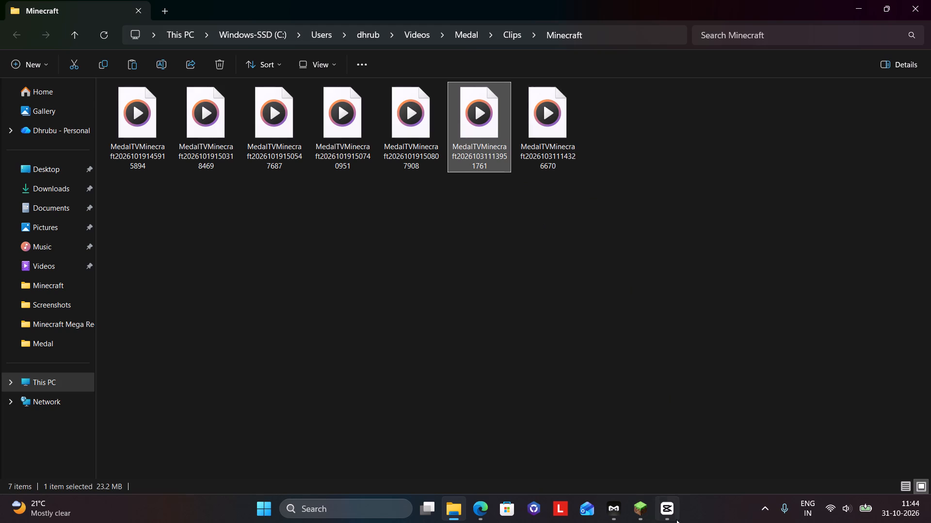
{"action": "left_click", "coordinate": [675, 522]}
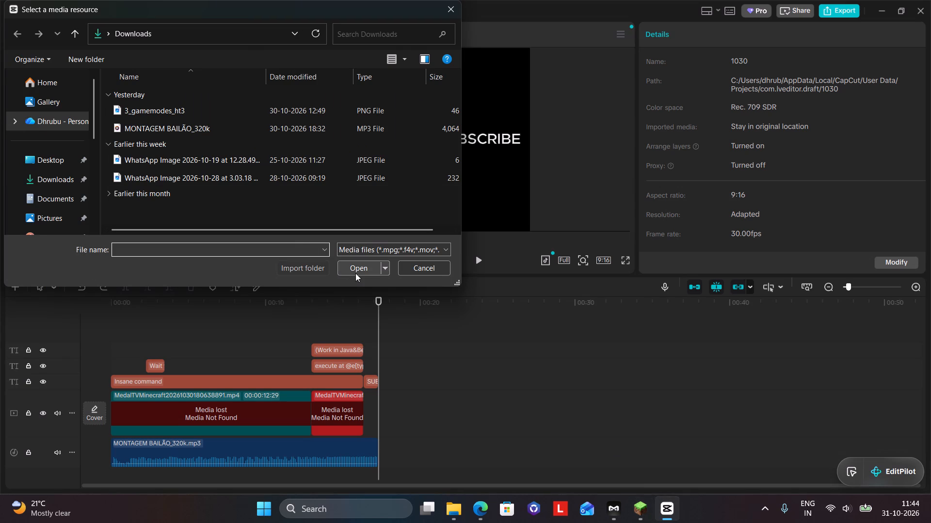
{"action": "left_click", "coordinate": [355, 273]}
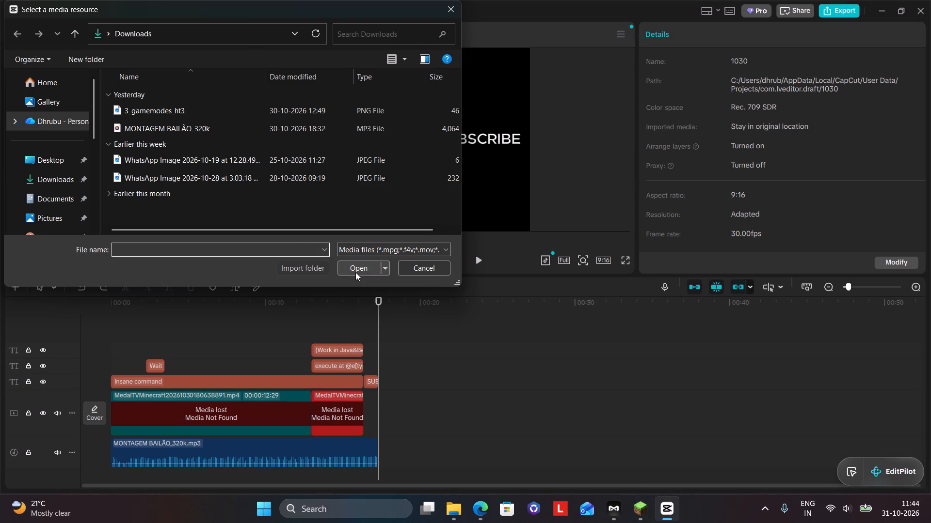
{"action": "key", "text": "ctrl+v"}
{"action": "left_click", "coordinate": [355, 272]}
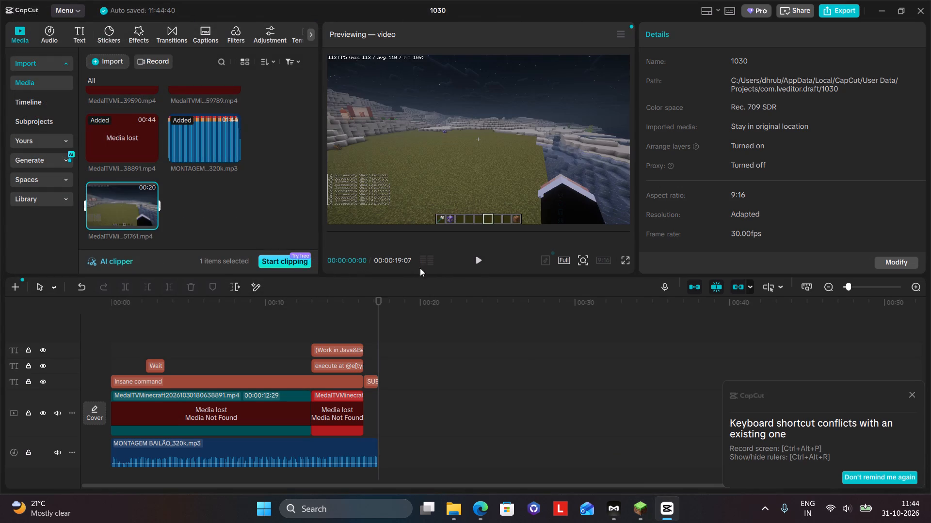
{"action": "left_click", "coordinate": [453, 511]}
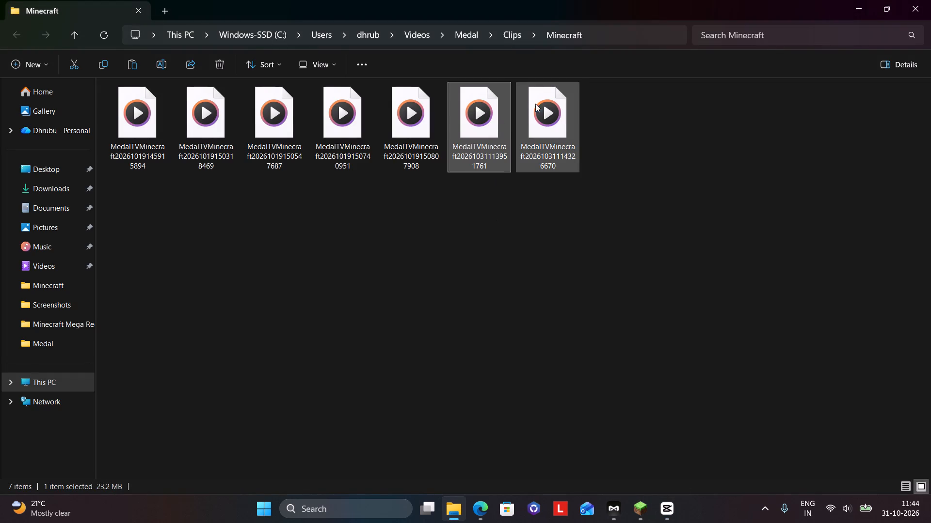
{"action": "left_click", "coordinate": [540, 106]}
{"action": "key", "text": "ctrl+c"}
{"action": "key", "text": "ctrl+c"}
{"action": "key", "text": "ctrl+c"}
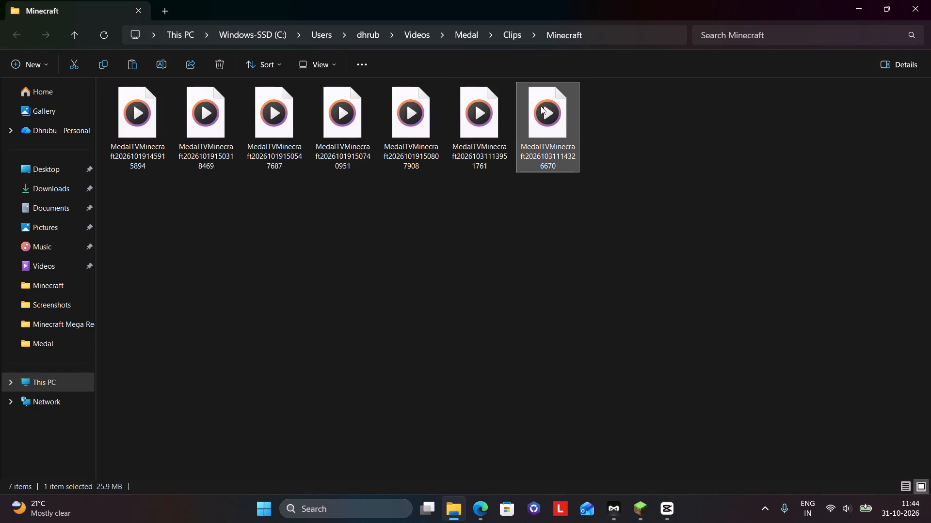
{"action": "left_click", "coordinate": [663, 522]}
{"action": "scroll", "coordinate": [165, 173], "scroll_direction": "up", "scroll_amount": 3}
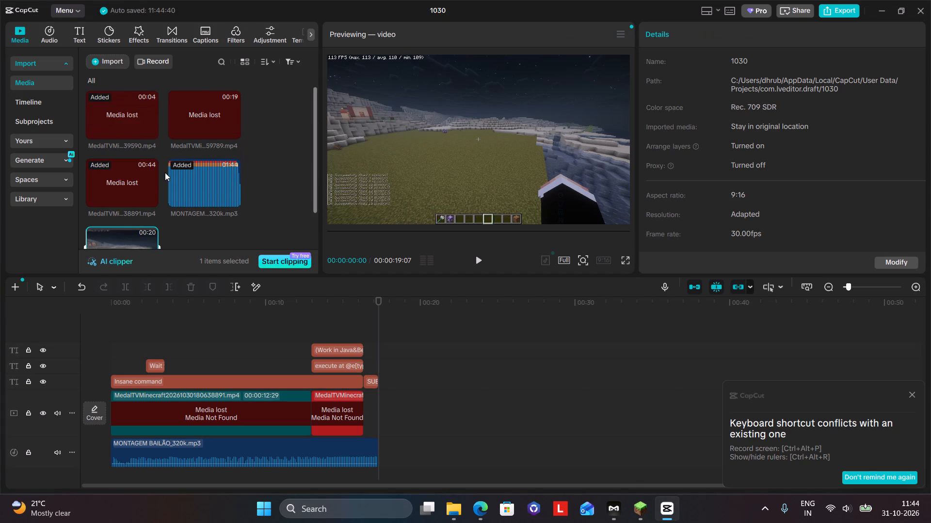
{"action": "scroll", "coordinate": [165, 172], "scroll_direction": "up", "scroll_amount": 1}
{"action": "left_click", "coordinate": [110, 62]}
{"action": "left_click", "coordinate": [130, 86]}
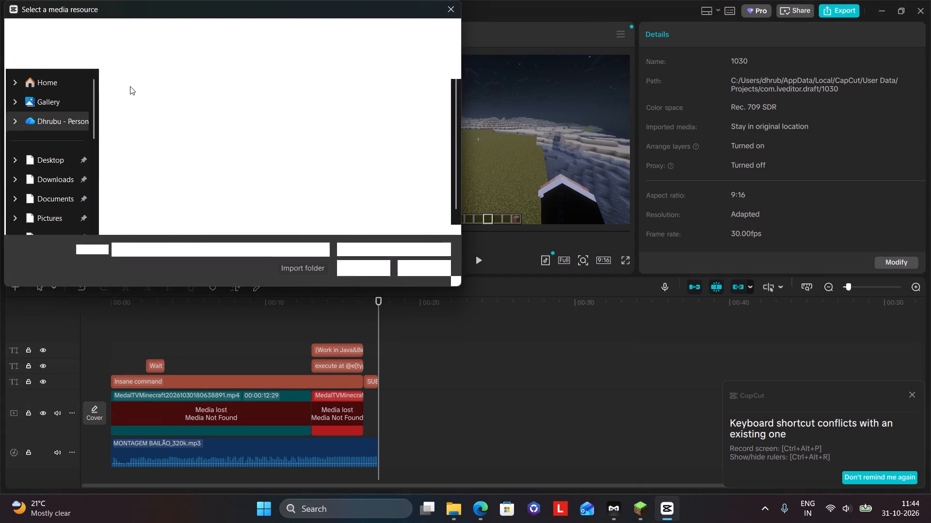
{"action": "key", "text": "ctrl+v"}
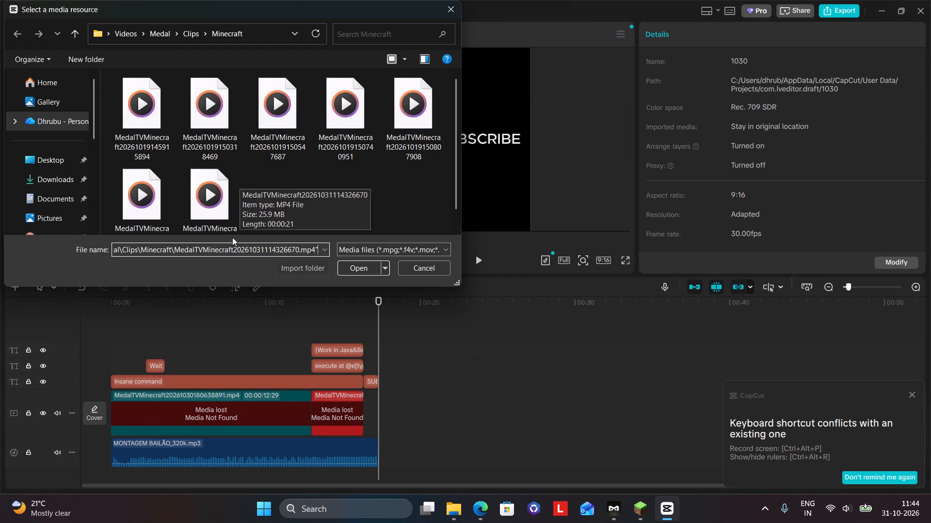
{"action": "left_click", "coordinate": [375, 270]}
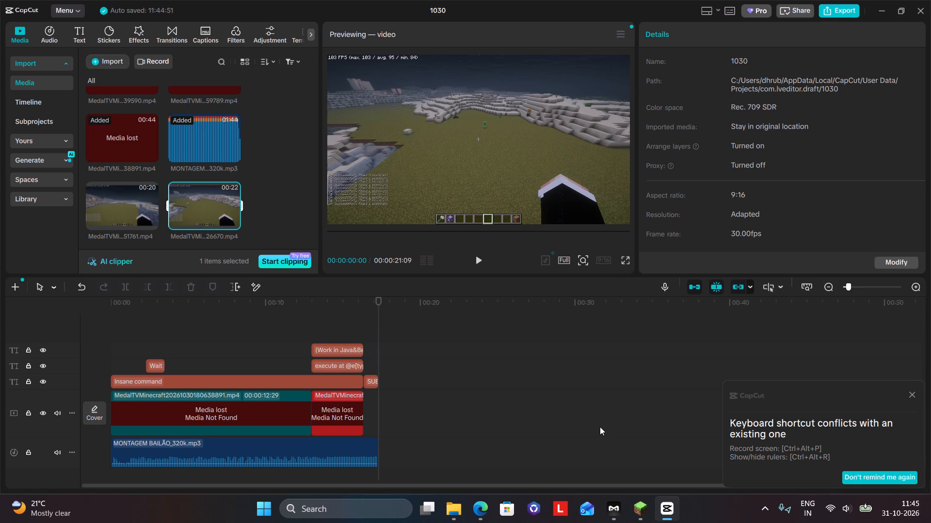
Switch to Minecraft, resume the game and fly out of the ravine back to the command block on the grass field.
{"action": "left_click", "coordinate": [652, 511]}
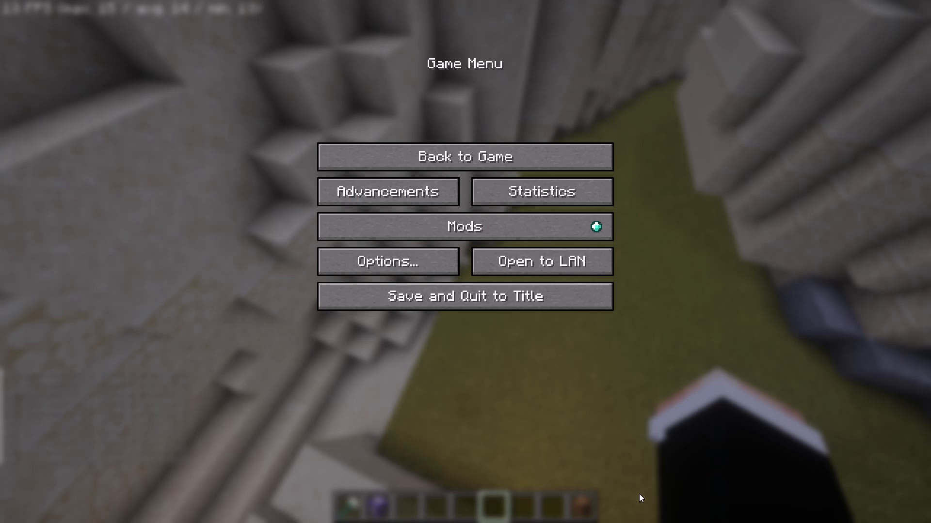
{"action": "key", "text": "Escape"}
{"action": "key", "text": "ctrl+w"}
{"action": "key", "text": "ctrl+w"}
{"action": "key", "text": "ctrl+w"}
{"action": "key", "text": "ctrl+w"}
{"action": "key", "text": "ctrl+w"}
{"action": "key", "text": "ctrl+w"}
{"action": "key", "text": "ctrl+w"}
{"action": "key", "text": "ctrl+w"}
{"action": "key", "text": "ctrl+w"}
{"action": "key", "text": "ctrl+w"}
{"action": "key", "text": "ctrl+w"}
{"action": "key", "text": "ctrl+w"}
{"action": "key", "text": "ctrl+w"}
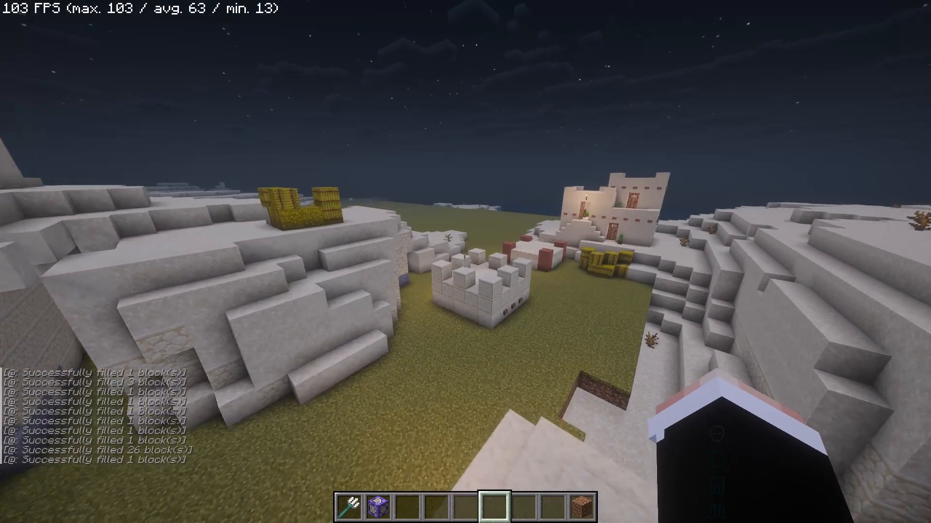
{"action": "key", "text": "ctrl+d"}
{"action": "key", "text": "ctrl+x"}
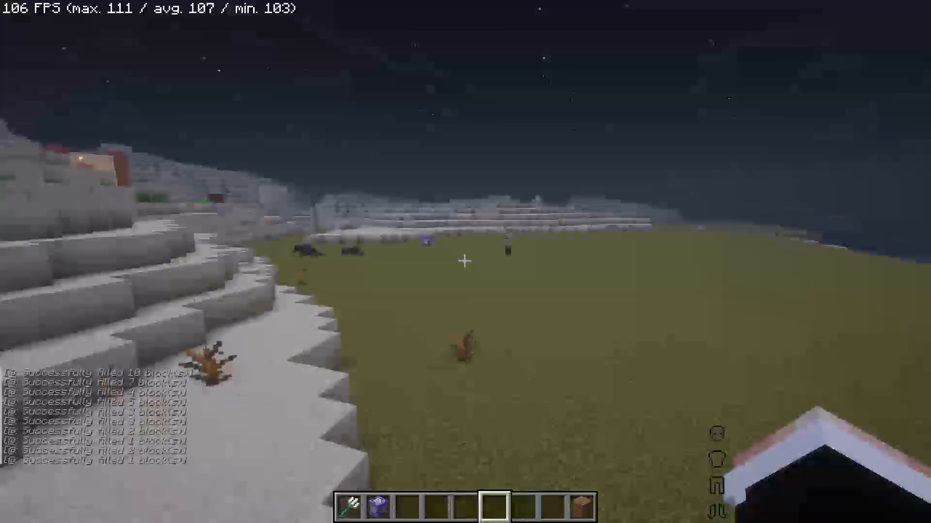
{"action": "key", "text": "ctrl+x"}
{"action": "key", "text": "ctrl+x"}
{"action": "key", "text": "ctrl+x"}
{"action": "key", "text": "ctrl+x"}
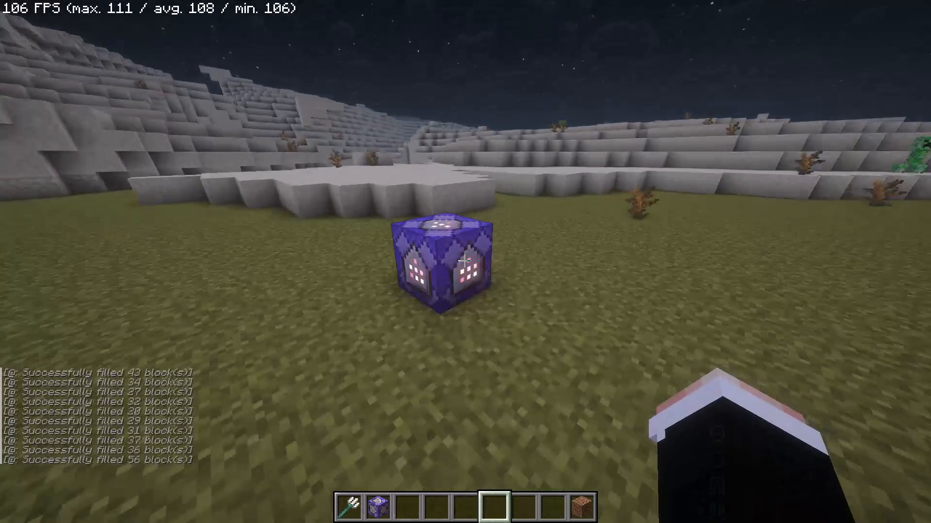
Open the command block and review its grass-block fill command without changing it.
{"action": "right_click_drag", "start_coordinate": [461, 264], "coordinate": [445, 277], "text": "ctrl+shift"}
{"action": "key", "text": "ctrl+e"}
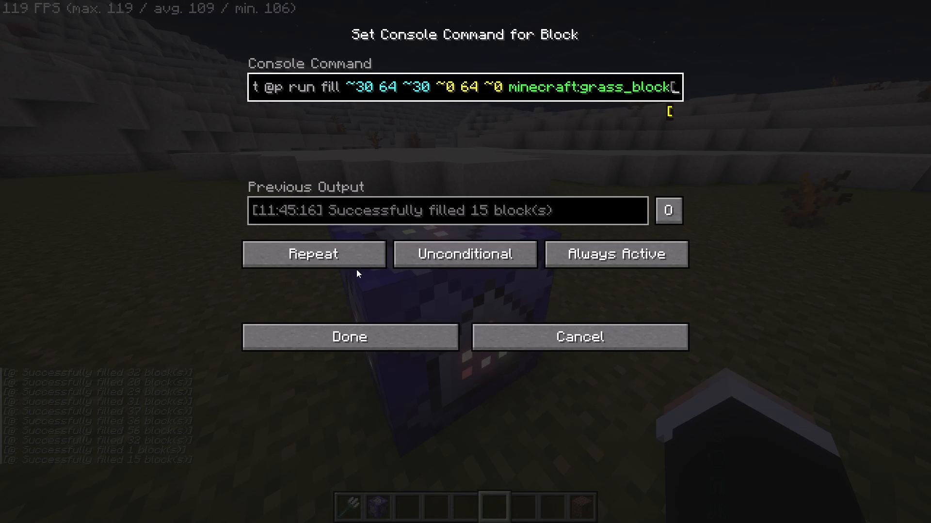
{"action": "key", "text": "Escape"}
{"action": "key", "text": "Escape"}
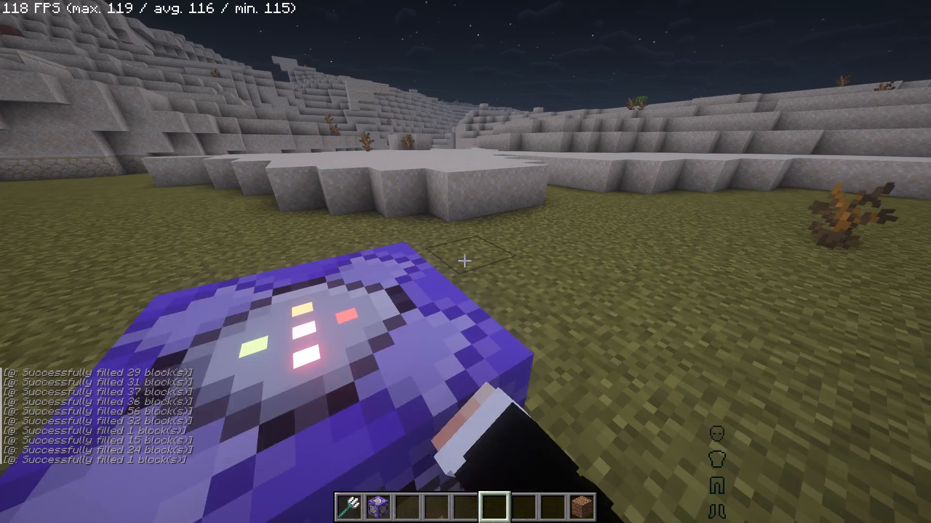
{"action": "right_click", "coordinate": [465, 261]}
{"action": "key", "text": "Escape"}
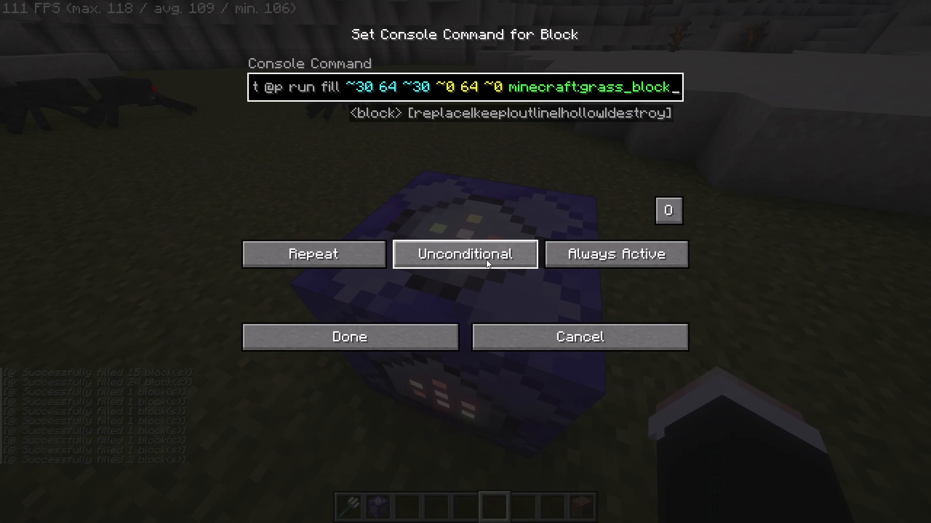
{"action": "key", "text": "Escape"}
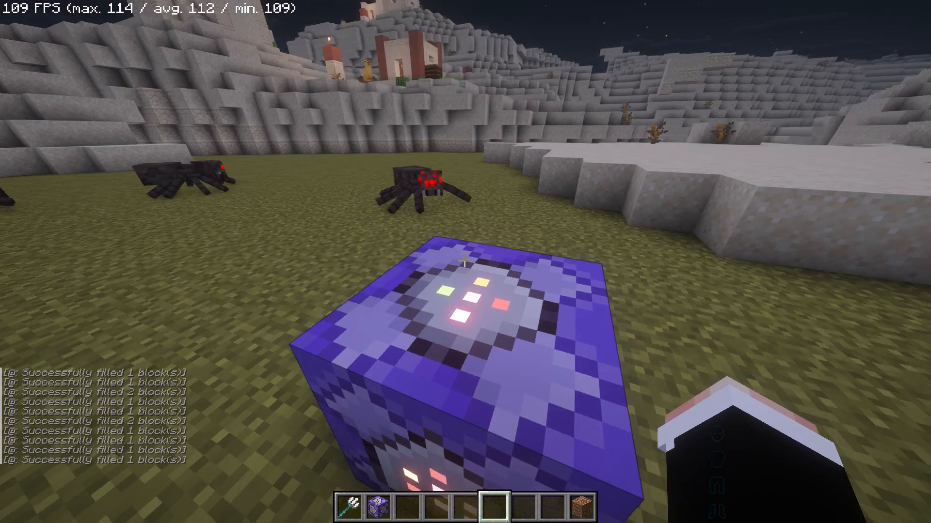
Set the world time to day with the command /time set day.
{"action": "key", "text": "ctrl+w"}
{"action": "key", "text": "ctrl+a"}
{"action": "type", "text": "/da"}
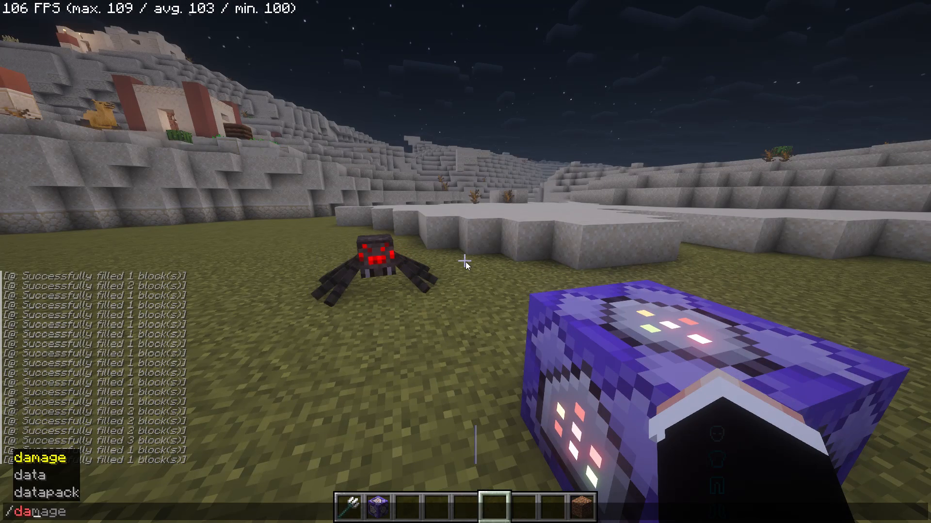
{"action": "key", "text": "BackSpace"}
{"action": "key", "text": "BackSpace"}
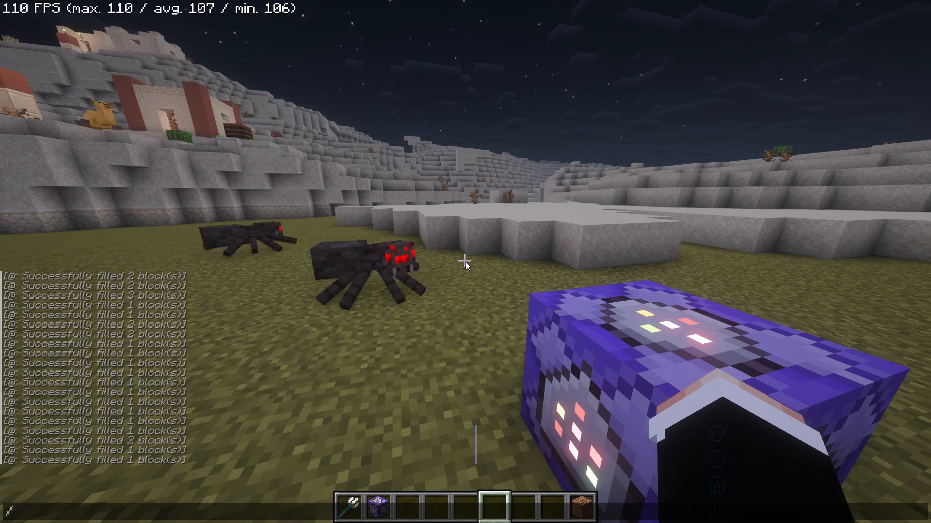
{"action": "type", "text": "set ti"}
{"action": "key", "text": "BackSpace"}
{"action": "key", "text": "BackSpace"}
{"action": "key", "text": "BackSpace"}
{"action": "key", "text": "BackSpace"}
{"action": "key", "text": "BackSpace"}
{"action": "key", "text": "BackSpace"}
{"action": "type", "text": "time set da"}
{"action": "key", "text": "Tab"}
{"action": "key", "text": "Return"}
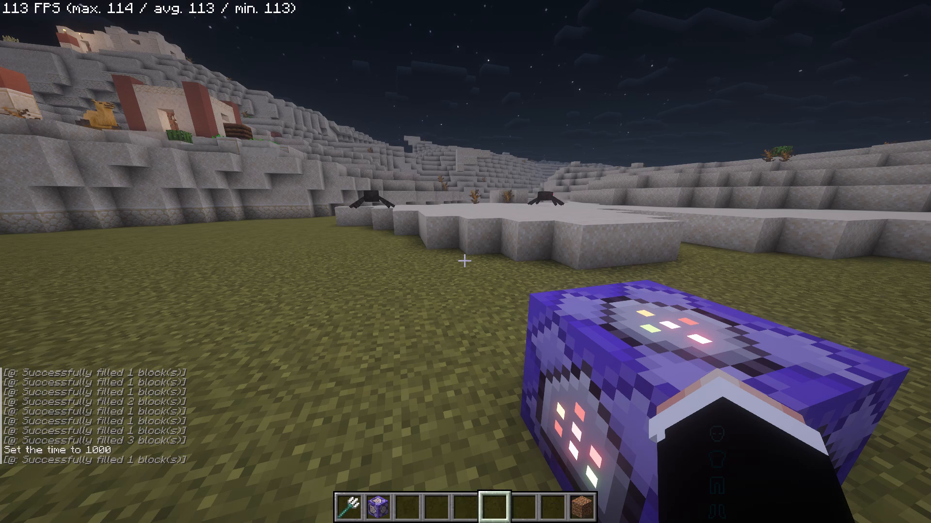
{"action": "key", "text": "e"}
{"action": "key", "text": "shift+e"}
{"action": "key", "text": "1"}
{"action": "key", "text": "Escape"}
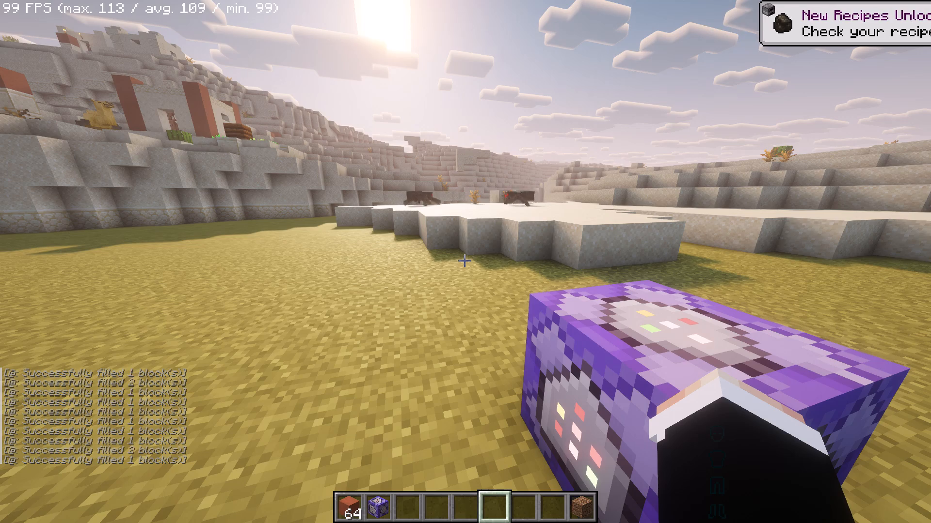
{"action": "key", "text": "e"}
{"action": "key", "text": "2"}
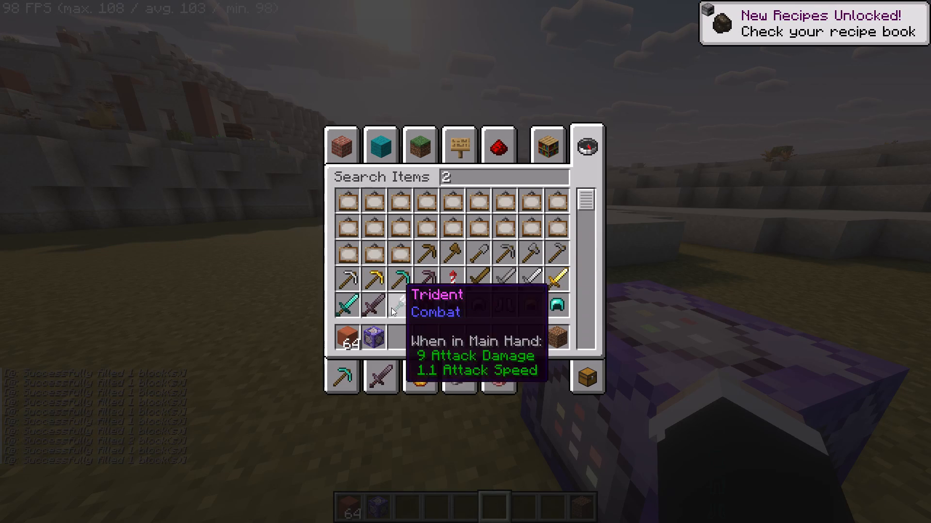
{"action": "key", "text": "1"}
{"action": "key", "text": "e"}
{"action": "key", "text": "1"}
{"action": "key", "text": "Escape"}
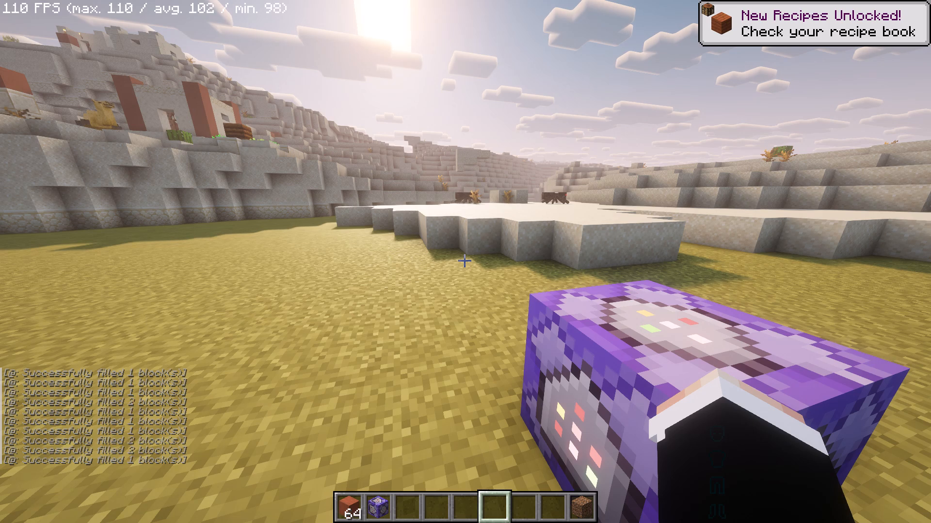
Put a Netherite Sword from the creative Combat items into the first hotbar slot.
{"action": "key", "text": "e"}
{"action": "left_click", "coordinate": [381, 377]}
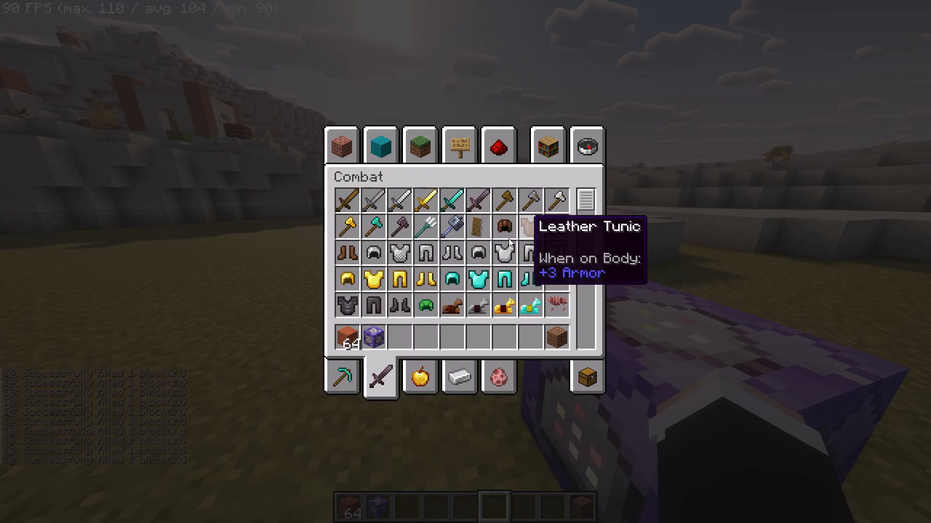
{"action": "key", "text": "1"}
{"action": "key", "text": "Escape"}
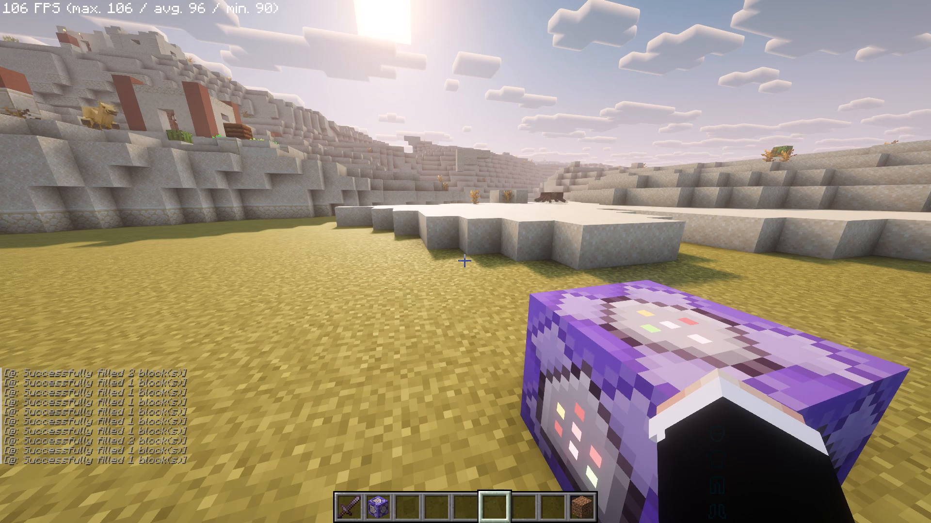
Equip the Netherite Sword and attack the nearby husk and spider on the grass field.
{"action": "key", "text": "2"}
{"action": "key", "text": "1"}
{"action": "key", "text": "ctrl+w"}
{"action": "key", "text": "ctrl+space"}
{"action": "left_click", "coordinate": [465, 261], "text": "ctrl"}
{"action": "key", "text": "ctrl+a"}
{"action": "key", "text": "ctrl+space"}
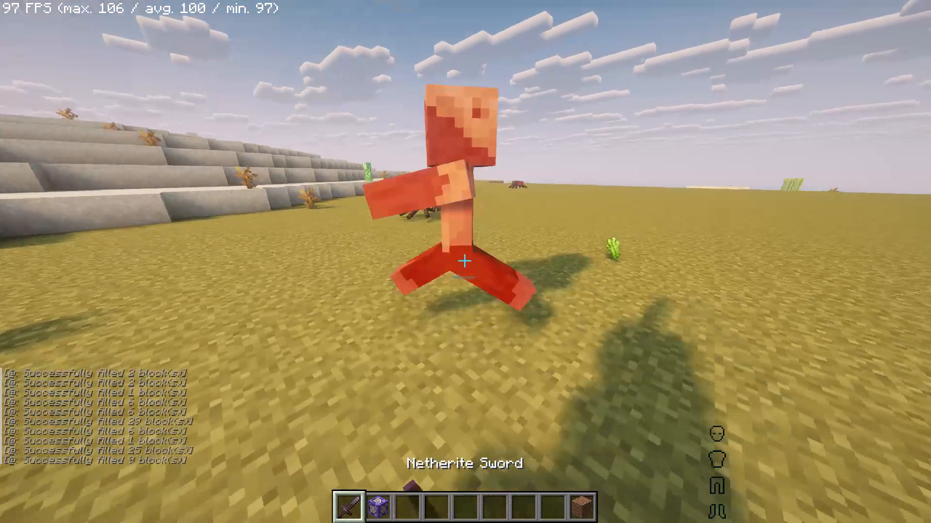
{"action": "key", "text": "ctrl+w"}
{"action": "key", "text": "ctrl+w"}
{"action": "left_click", "coordinate": [468, 258], "text": "ctrl"}
{"action": "key", "text": "ctrl+space"}
{"action": "left_click", "coordinate": [465, 261], "text": "ctrl"}
{"action": "key", "text": "ctrl+a"}
{"action": "key", "text": "ctrl+w"}
{"action": "left_click", "coordinate": [465, 261], "text": "ctrl"}
{"action": "key", "text": "ctrl+d"}
{"action": "key", "text": "ctrl+a"}
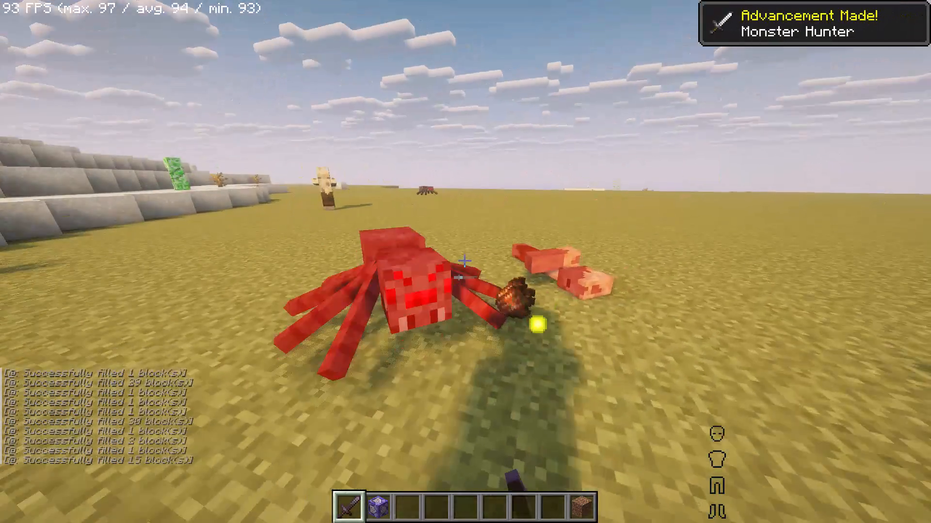
Chase and attack the next husk beside the sand steps with the Netherite Sword.
{"action": "key", "text": "ctrl+w"}
{"action": "key", "text": "ctrl+w"}
{"action": "key", "text": "ctrl+w"}
{"action": "key", "text": "ctrl+w"}
{"action": "key", "text": "ctrl+w"}
{"action": "key", "text": "ctrl+w"}
{"action": "key", "text": "ctrl+w"}
{"action": "key", "text": "ctrl+w"}
{"action": "left_click", "coordinate": [468, 262], "text": "ctrl"}
{"action": "key", "text": "ctrl+space"}
{"action": "left_click_drag", "start_coordinate": [470, 249], "coordinate": [465, 261], "text": "ctrl"}
{"action": "key", "text": "ctrl+w"}
{"action": "key", "text": "ctrl+space"}
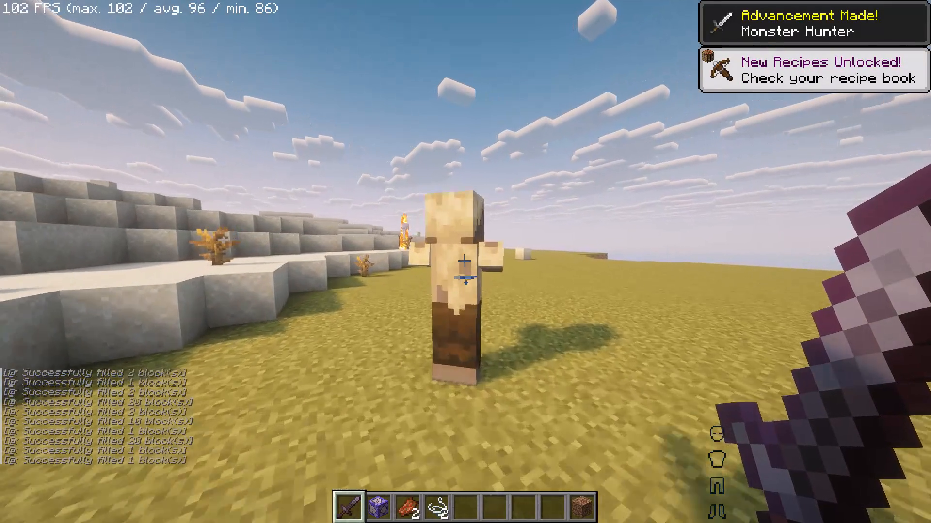
{"action": "left_click", "coordinate": [465, 261], "text": "ctrl+shift"}
{"action": "key", "text": "ctrl+space"}
{"action": "left_click", "coordinate": [465, 261], "text": "ctrl"}
{"action": "key", "text": "ctrl+w"}
{"action": "key", "text": "ctrl+space"}
{"action": "left_click_drag", "start_coordinate": [465, 261], "coordinate": [474, 264], "text": "ctrl"}
Sprint across the open grass and kill the next spider with the Netherite Sword.
{"action": "key", "text": "ctrl+w"}
{"action": "key", "text": "ctrl+w"}
{"action": "key", "text": "ctrl+w"}
{"action": "key", "text": "ctrl+w"}
{"action": "key", "text": "ctrl+w"}
{"action": "key", "text": "ctrl+w"}
{"action": "key", "text": "ctrl+w"}
{"action": "key", "text": "ctrl+w"}
{"action": "key", "text": "ctrl+w"}
{"action": "key", "text": "ctrl+w"}
{"action": "key", "text": "ctrl+w"}
{"action": "key", "text": "ctrl+w"}
{"action": "key", "text": "ctrl+w"}
{"action": "key", "text": "ctrl+w"}
{"action": "key", "text": "ctrl+w"}
{"action": "key", "text": "ctrl+w"}
{"action": "key", "text": "ctrl+w"}
{"action": "key", "text": "ctrl+w"}
{"action": "key", "text": "ctrl+w"}
{"action": "key", "text": "ctrl+w"}
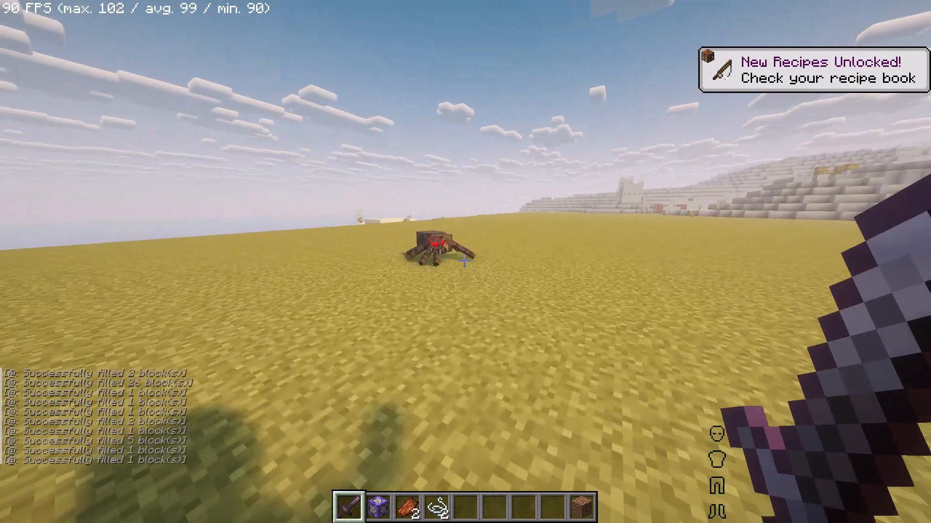
{"action": "left_click", "coordinate": [465, 261], "text": "ctrl"}
{"action": "key", "text": "ctrl+d"}
{"action": "key", "text": "ctrl+space"}
{"action": "key", "text": "ctrl+w"}
{"action": "key", "text": "ctrl+w"}
{"action": "key", "text": "ctrl+w"}
{"action": "key", "text": "ctrl+w"}
{"action": "key", "text": "ctrl+w"}
{"action": "key", "text": "ctrl+w"}
{"action": "key", "text": "ctrl+w"}
{"action": "key", "text": "ctrl+w"}
{"action": "key", "text": "ctrl+w"}
{"action": "key", "text": "ctrl+w"}
{"action": "key", "text": "ctrl+w"}
{"action": "key", "text": "ctrl+w"}
{"action": "key", "text": "ctrl+w"}
{"action": "key", "text": "ctrl+w"}
{"action": "key", "text": "ctrl+w"}
{"action": "key", "text": "ctrl+w"}
{"action": "key", "text": "ctrl+w"}
{"action": "key", "text": "ctrl+w"}
{"action": "key", "text": "ctrl+w"}
{"action": "key", "text": "ctrl+w"}
{"action": "left_click", "coordinate": [465, 261], "text": "ctrl"}
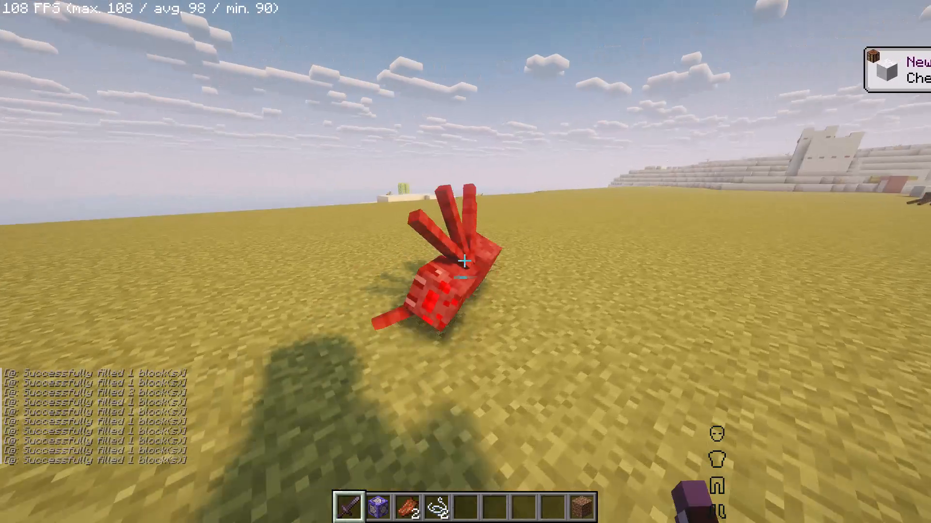
{"action": "triple_click", "coordinate": [465, 261], "text": "ctrl"}
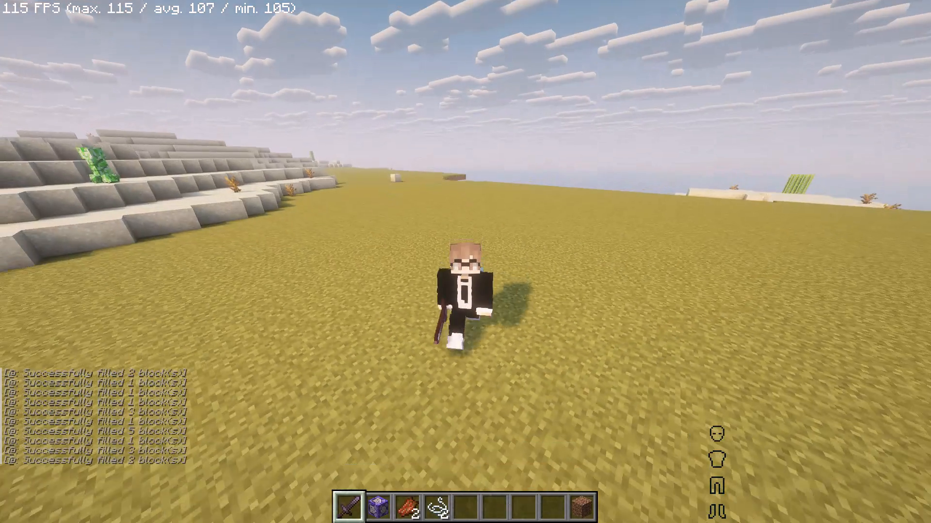
Roam the grass field with the Netherite Sword in hand and switch back to the first-person view facing the command block.
{"action": "key", "text": "ctrl+x"}
{"action": "key", "text": "ctrl+x"}
{"action": "key", "text": "ctrl+x"}
{"action": "key", "text": "ctrl+x"}
{"action": "key", "text": "ctrl+x"}
{"action": "key", "text": "ctrl+x"}
{"action": "key", "text": "ctrl+x"}
{"action": "key", "text": "ctrl+x"}
{"action": "key", "text": "ctrl+x"}
{"action": "key", "text": "ctrl+x"}
{"action": "key", "text": "ctrl+x"}
{"action": "scroll", "coordinate": [465, 261], "scroll_direction": "up", "scroll_amount": 5, "text": "ctrl"}
{"action": "scroll", "coordinate": [465, 262], "scroll_direction": "down", "scroll_amount": 7, "text": "ctrl"}
{"action": "scroll", "coordinate": [465, 261], "scroll_direction": "up", "scroll_amount": 6, "text": "ctrl"}
{"action": "left_click", "coordinate": [465, 261], "text": "ctrl"}
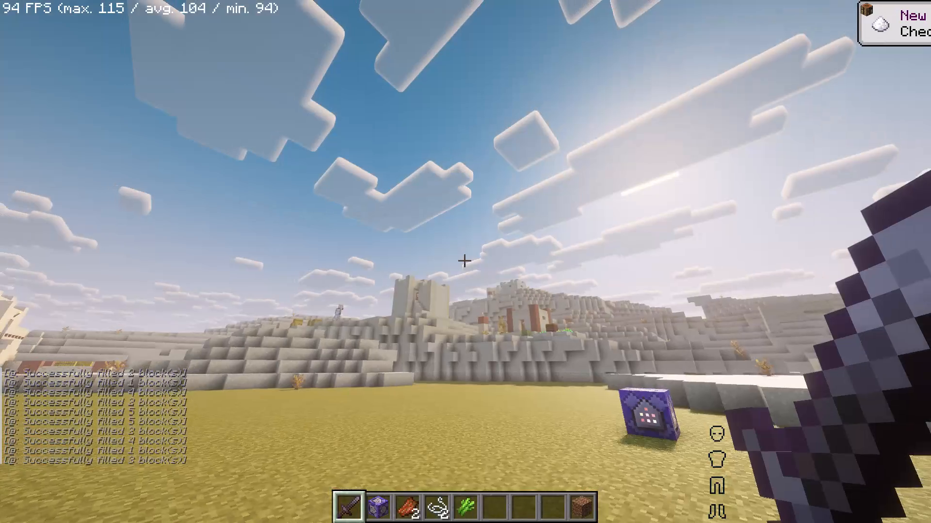
Walk up to the command block with an empty hotbar slot selected and open its console command.
{"action": "key", "text": "ctrl+f"}
{"action": "key", "text": "ctrl+w"}
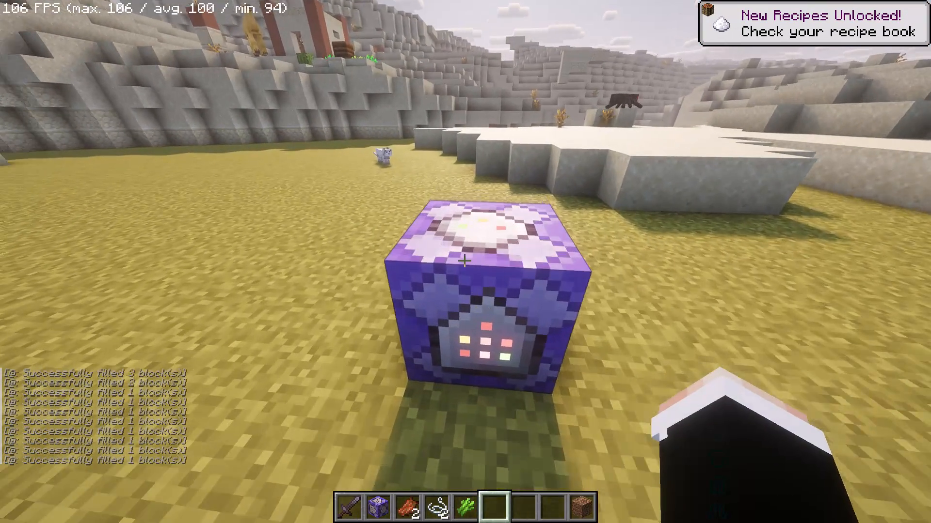
{"action": "key", "text": "ctrl+d"}
{"action": "key", "text": "ctrl+a"}
{"action": "key", "text": "ctrl+s"}
{"action": "right_click", "coordinate": [465, 261], "text": "ctrl"}
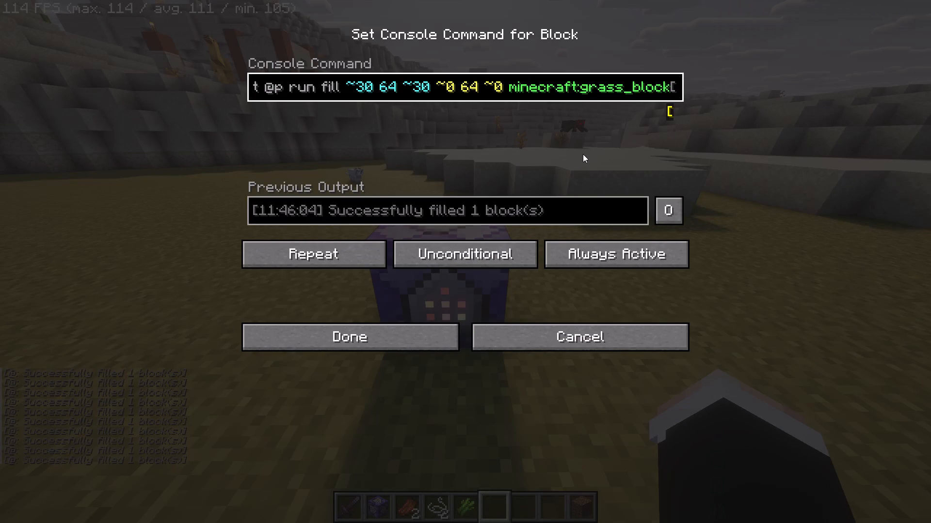
Record a short Medal clip of the console screen with the grass_block fill command, removing the stray 0 from the command.
{"action": "key", "text": "0"}
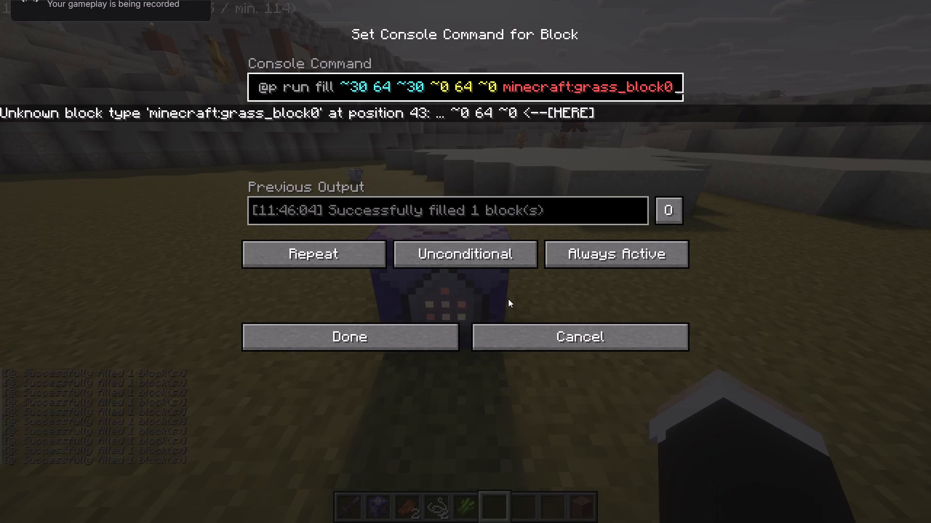
{"action": "key", "text": "BackSpace"}
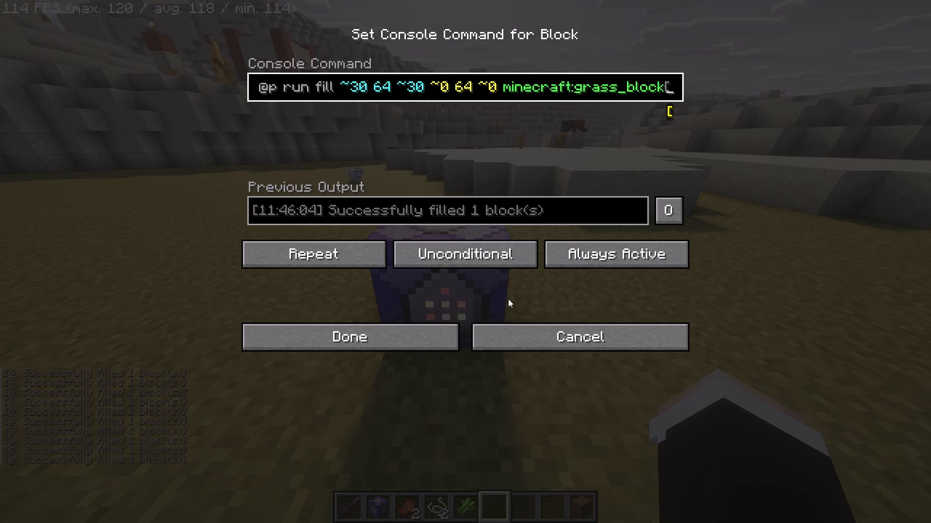
{"action": "key", "text": "0"}
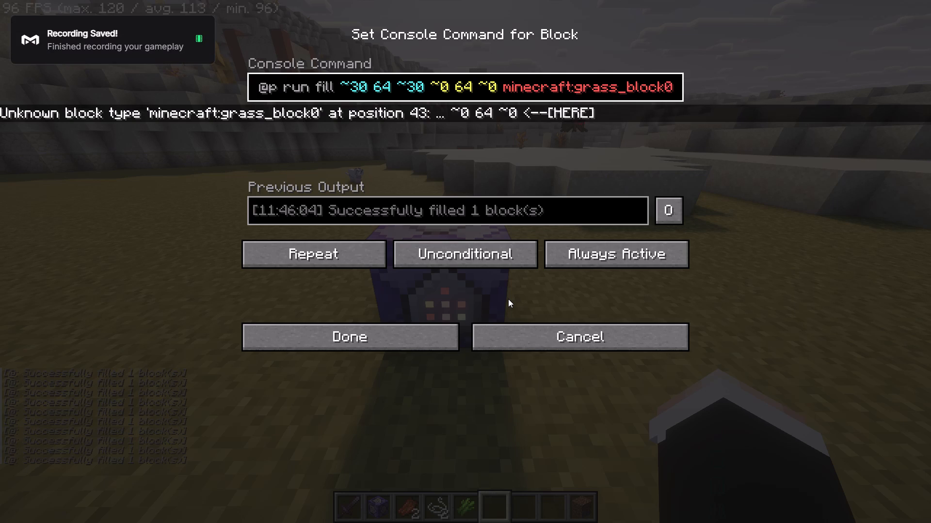
{"action": "key", "text": "BackSpace"}
Close the command block screen and save and quit the world to the title screen.
{"action": "key", "text": "Escape"}
{"action": "key", "text": "Escape"}
{"action": "key", "text": "Escape"}
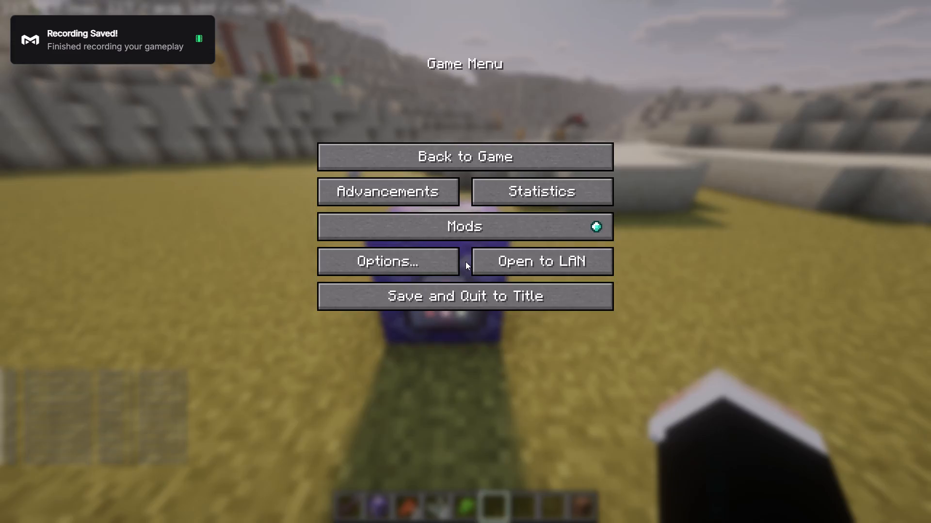
{"action": "left_click", "coordinate": [468, 287]}
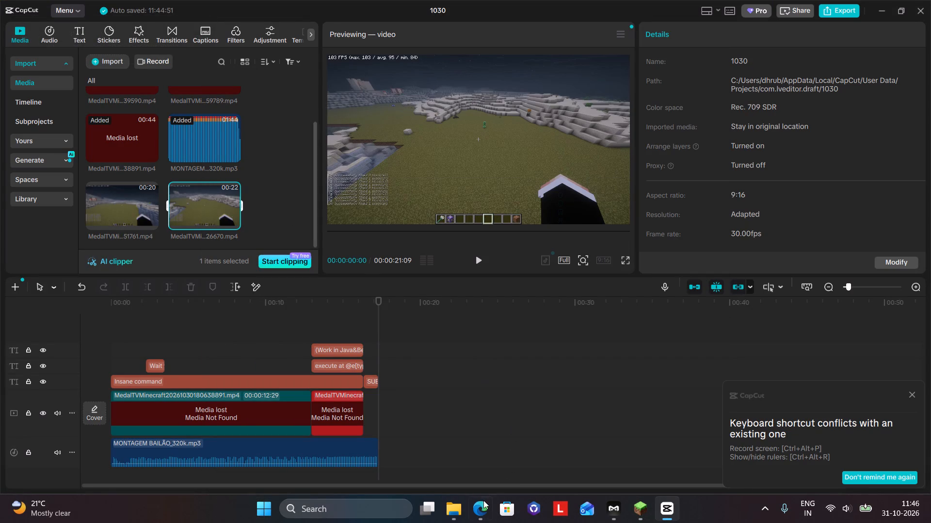
{"action": "left_click", "coordinate": [455, 508]}
{"action": "left_click", "coordinate": [624, 139]}
{"action": "key", "text": "ctrl+c"}
{"action": "key", "text": "ctrl+c"}
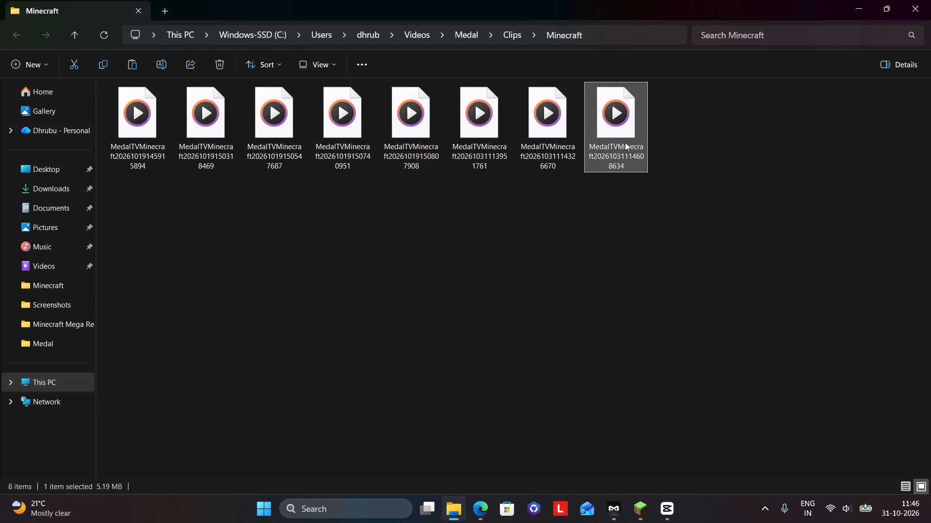
{"action": "key", "text": "ctrl+c"}
{"action": "left_click", "coordinate": [930, 0]}
{"action": "scroll", "coordinate": [148, 175], "scroll_direction": "up", "scroll_amount": 5}
{"action": "left_click", "coordinate": [119, 63]}
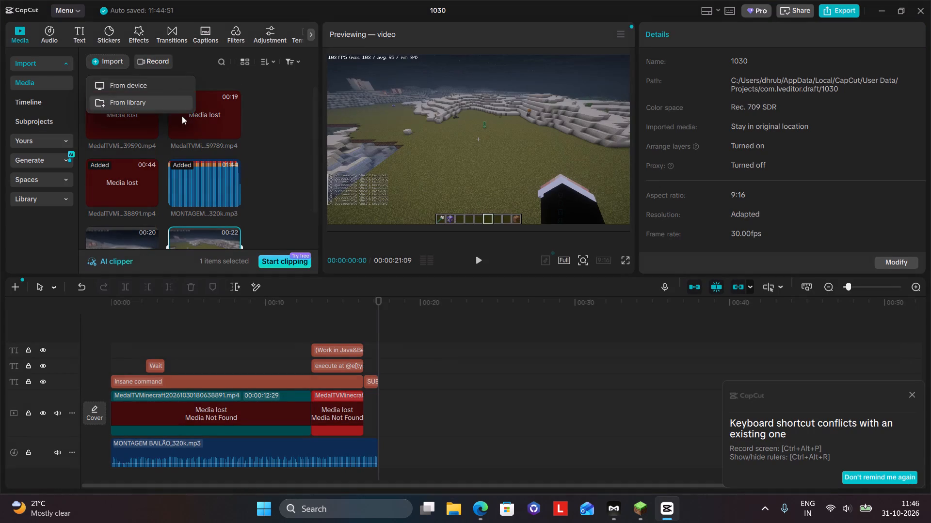
{"action": "left_click", "coordinate": [146, 92]}
{"action": "key", "text": "ctrl+v"}
{"action": "left_click", "coordinate": [356, 271]}
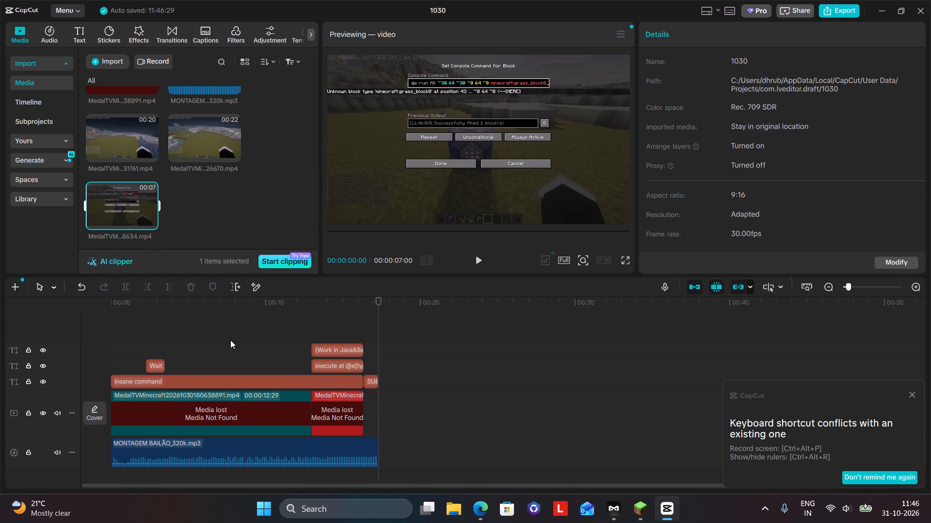
{"action": "scroll", "coordinate": [235, 377], "scroll_direction": "up", "scroll_amount": 4}
{"action": "scroll", "coordinate": [137, 167], "scroll_direction": "up", "scroll_amount": 1}
{"action": "left_click_drag", "start_coordinate": [120, 193], "coordinate": [101, 324]}
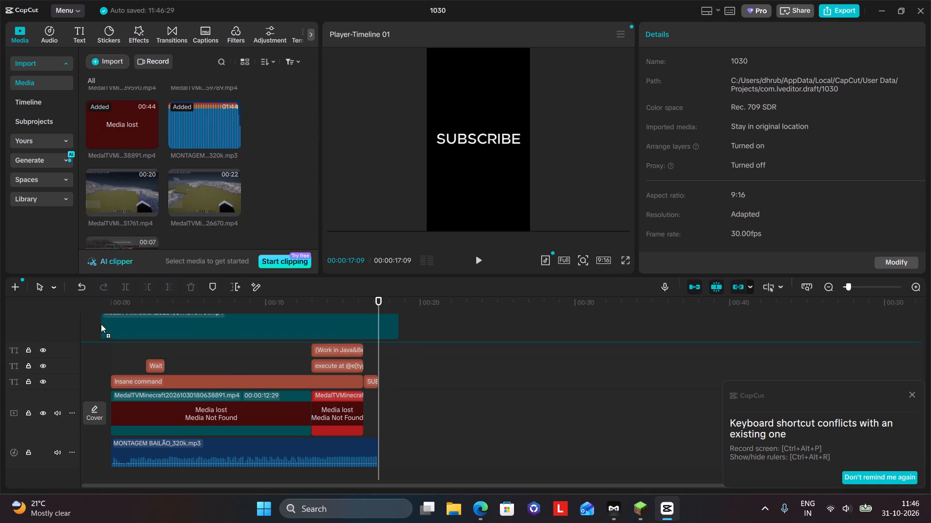
{"action": "left_click_drag", "start_coordinate": [101, 324], "coordinate": [116, 330]}
{"action": "left_click_drag", "start_coordinate": [193, 362], "coordinate": [181, 362]}
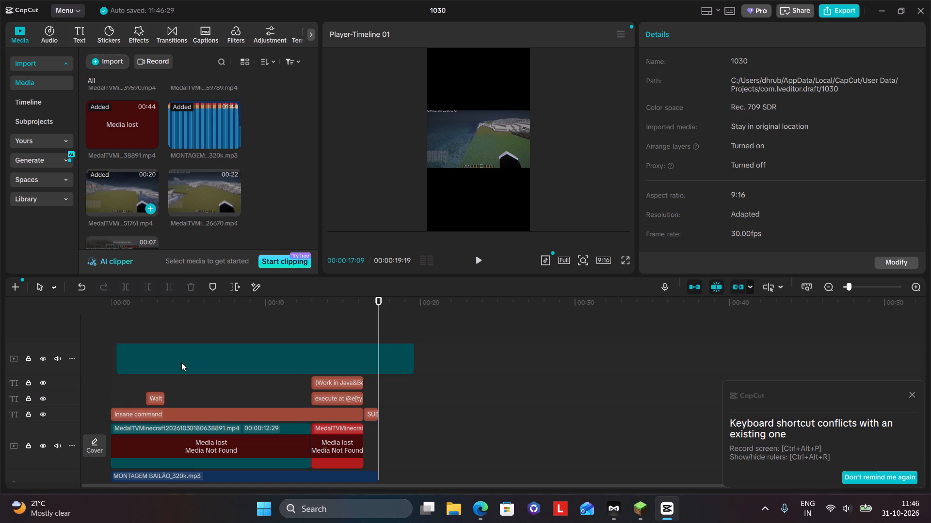
{"action": "left_click_drag", "start_coordinate": [181, 362], "coordinate": [174, 363]}
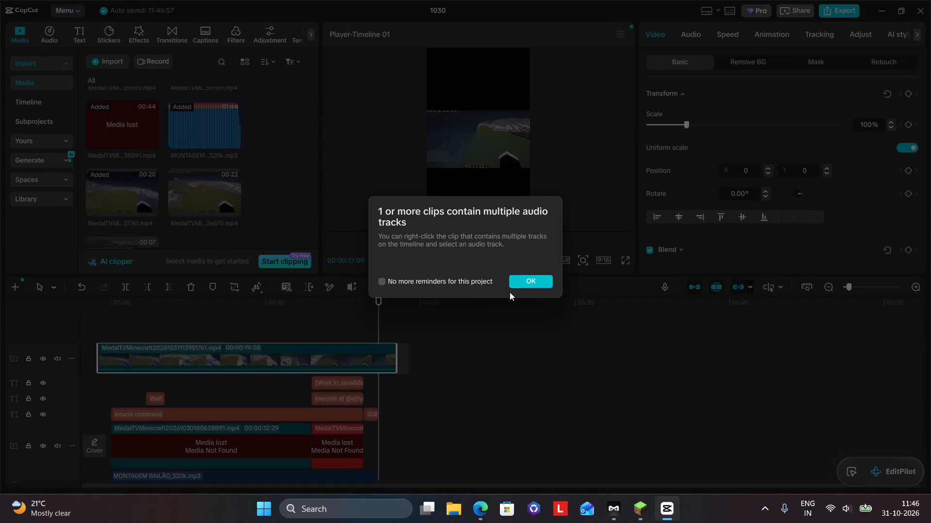
{"action": "left_click", "coordinate": [527, 281]}
{"action": "left_click", "coordinate": [234, 362]}
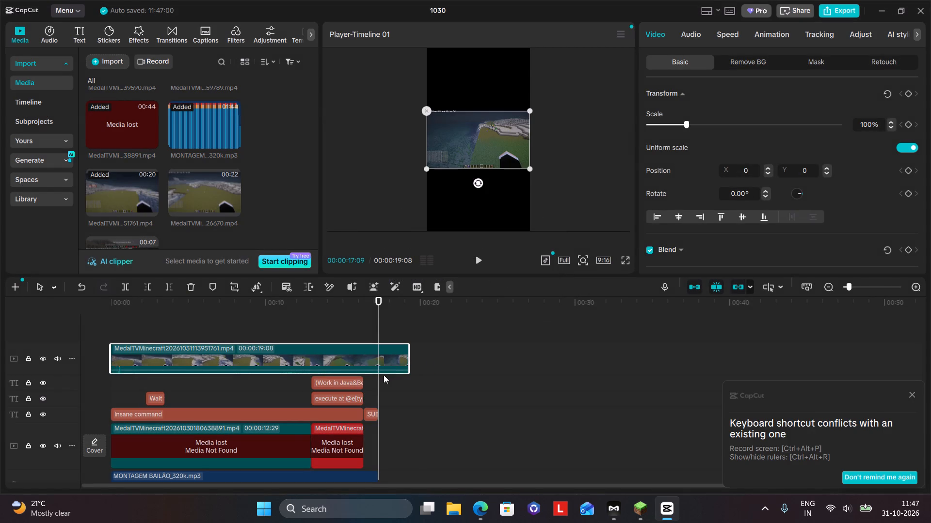
Move the "Insane command" and "Wait for Command" texts onto tracks above the new gameplay clip.
{"action": "left_click_drag", "start_coordinate": [232, 415], "coordinate": [233, 402]}
{"action": "left_click_drag", "start_coordinate": [233, 402], "coordinate": [235, 382]}
{"action": "left_click_drag", "start_coordinate": [236, 384], "coordinate": [233, 334]}
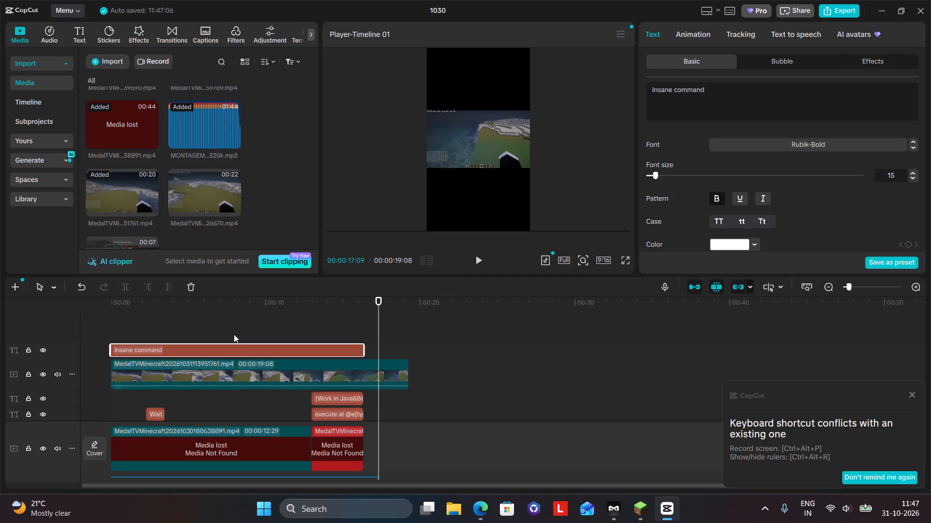
{"action": "scroll", "coordinate": [248, 404], "scroll_direction": "down", "scroll_amount": 1}
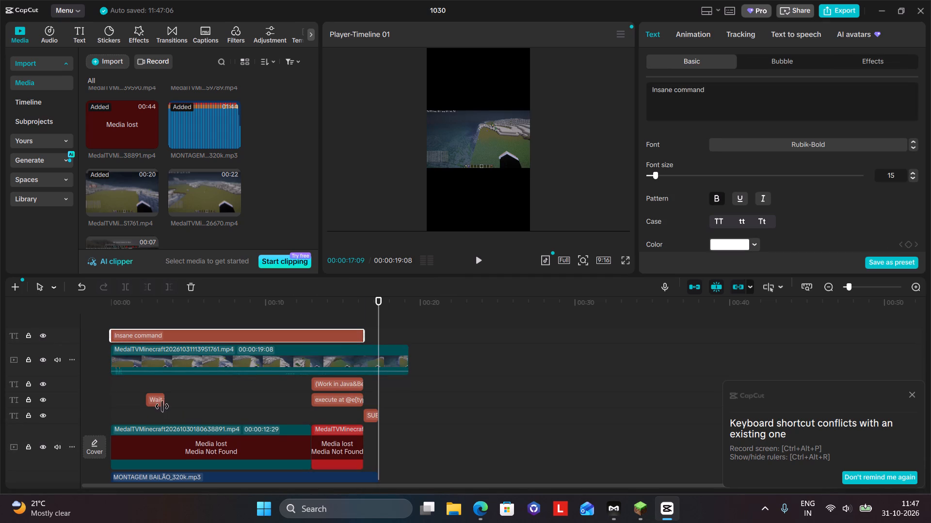
{"action": "left_click_drag", "start_coordinate": [154, 400], "coordinate": [156, 323]}
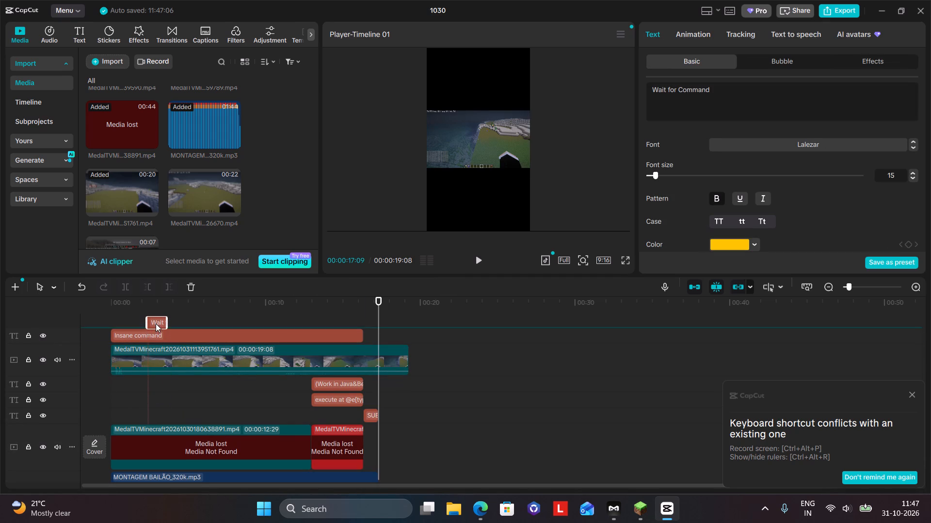
{"action": "left_click_drag", "start_coordinate": [156, 323], "coordinate": [152, 321]}
Move the "(Work in Java&Bedrock)", "execute at @e[type=snowball]" and "SUBSCRIBE" texts onto tracks above the new gameplay clip.
{"action": "scroll", "coordinate": [188, 409], "scroll_direction": "down", "scroll_amount": 2}
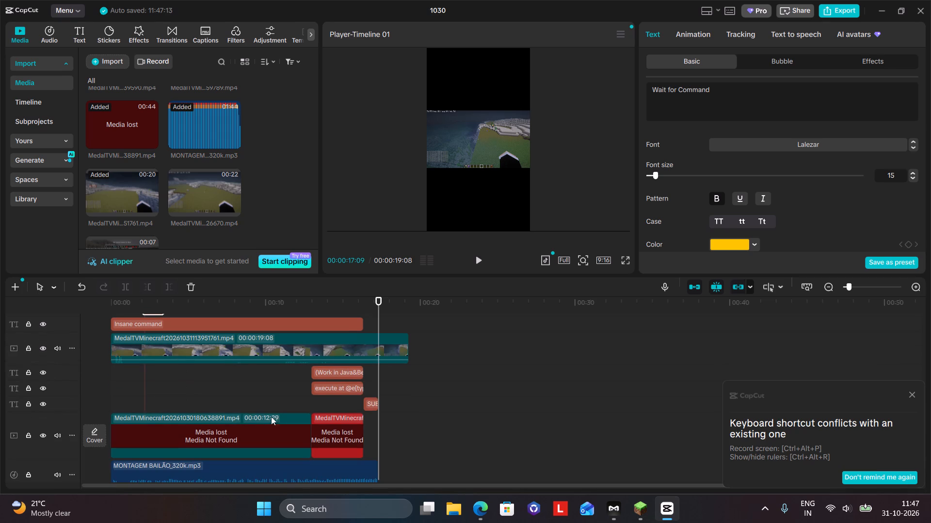
{"action": "scroll", "coordinate": [338, 375], "scroll_direction": "up", "scroll_amount": 1}
{"action": "left_click_drag", "start_coordinate": [337, 387], "coordinate": [334, 378]}
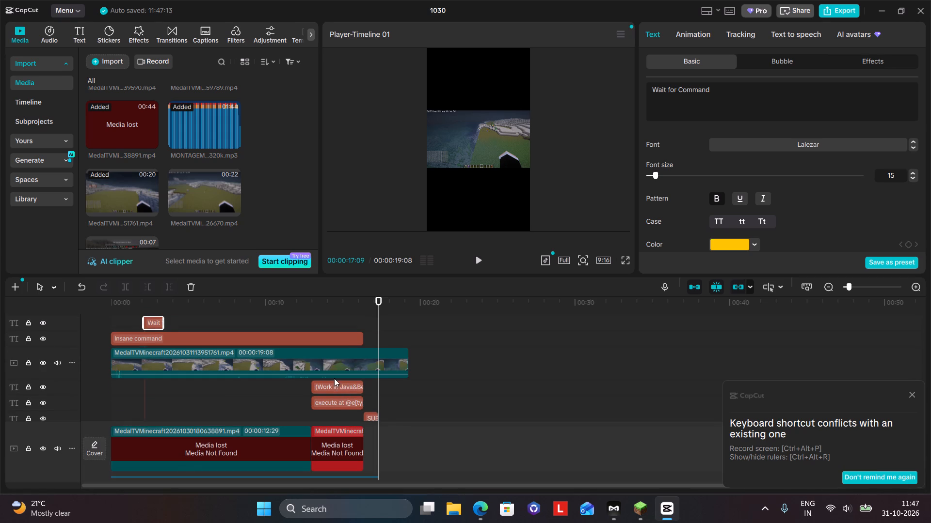
{"action": "left_click_drag", "start_coordinate": [334, 378], "coordinate": [321, 325]}
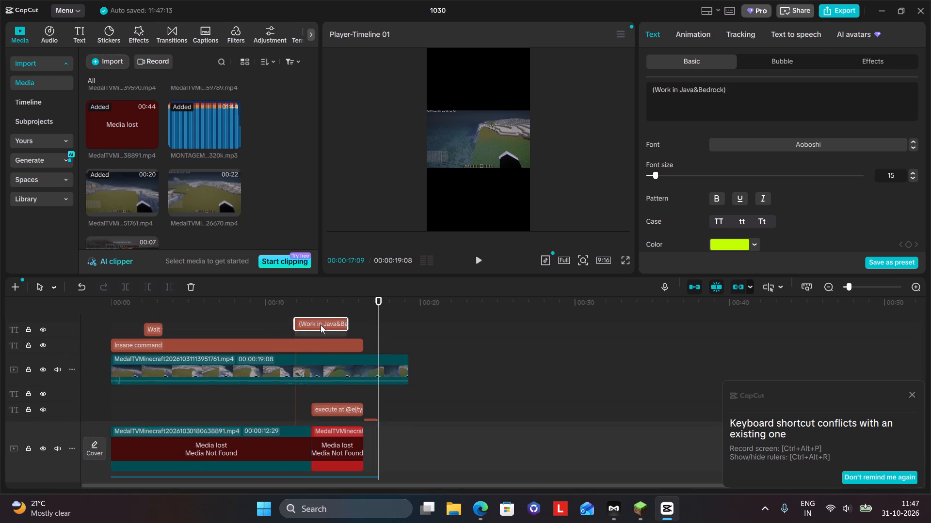
{"action": "left_click_drag", "start_coordinate": [321, 325], "coordinate": [333, 350]}
{"action": "scroll", "coordinate": [340, 382], "scroll_direction": "down", "scroll_amount": 1}
{"action": "left_click_drag", "start_coordinate": [341, 400], "coordinate": [341, 369]}
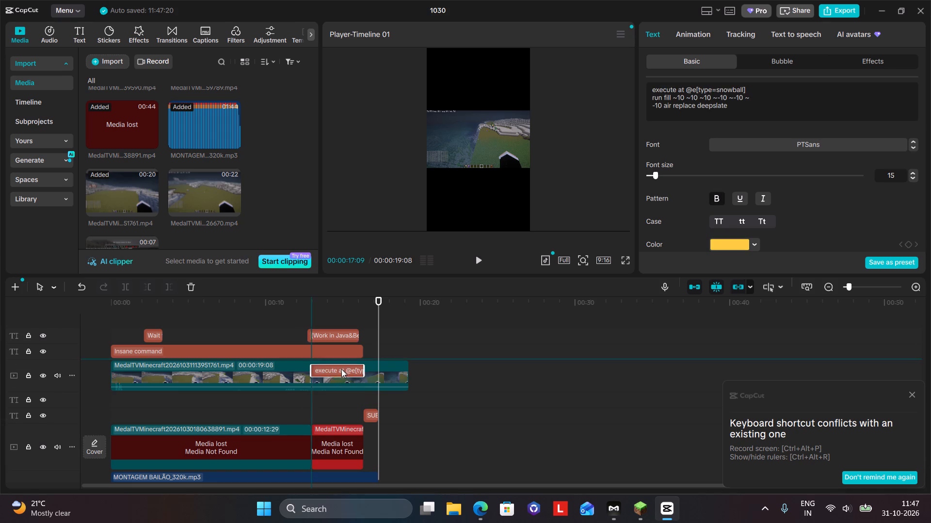
{"action": "left_click_drag", "start_coordinate": [341, 369], "coordinate": [340, 322]}
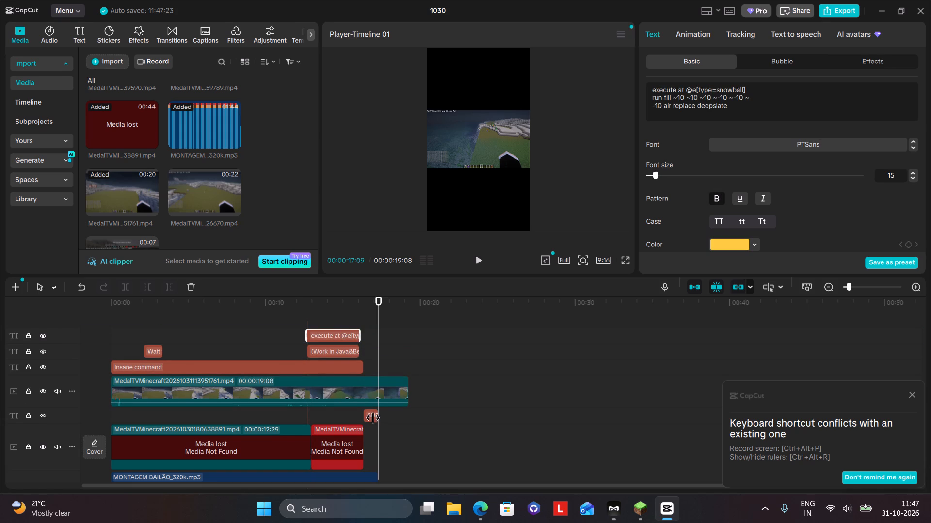
{"action": "left_click_drag", "start_coordinate": [372, 417], "coordinate": [371, 370]}
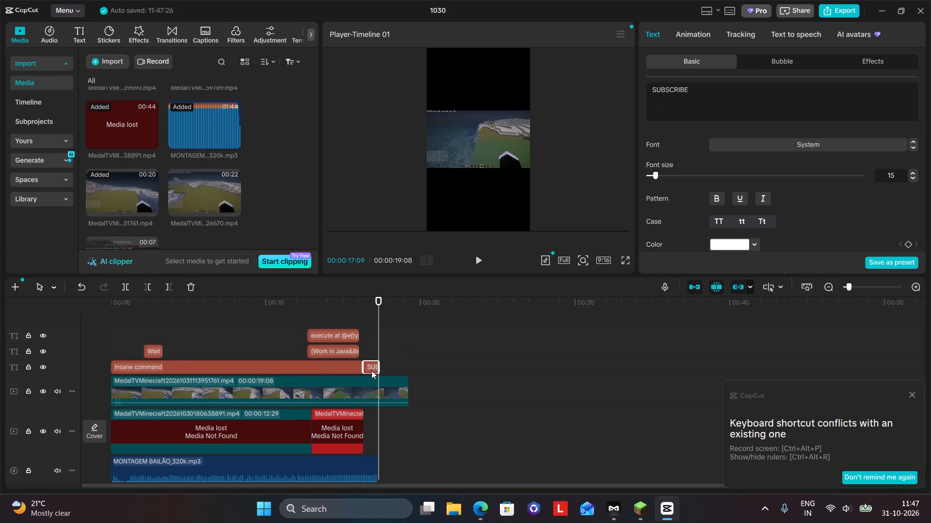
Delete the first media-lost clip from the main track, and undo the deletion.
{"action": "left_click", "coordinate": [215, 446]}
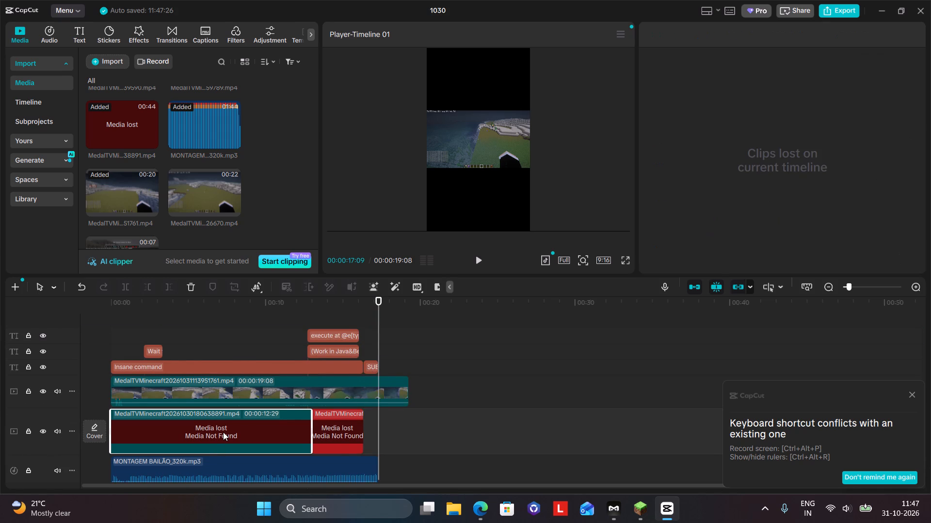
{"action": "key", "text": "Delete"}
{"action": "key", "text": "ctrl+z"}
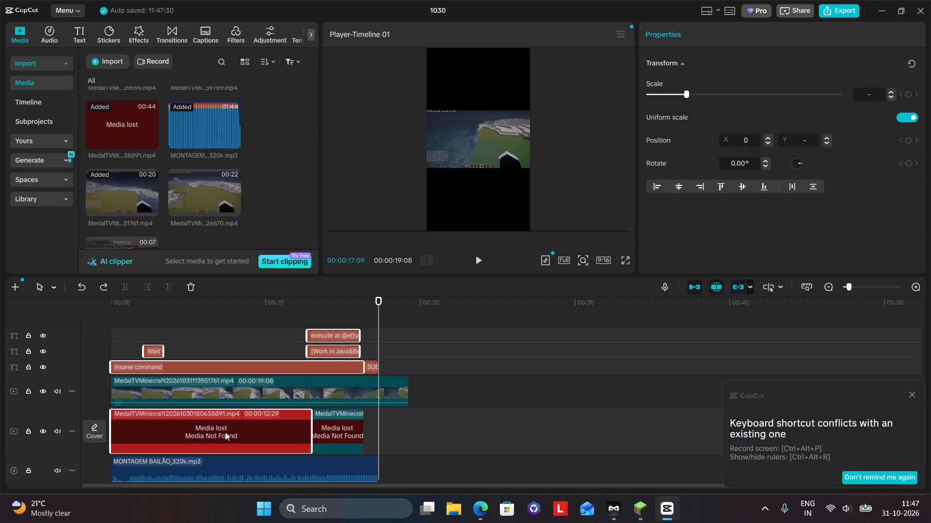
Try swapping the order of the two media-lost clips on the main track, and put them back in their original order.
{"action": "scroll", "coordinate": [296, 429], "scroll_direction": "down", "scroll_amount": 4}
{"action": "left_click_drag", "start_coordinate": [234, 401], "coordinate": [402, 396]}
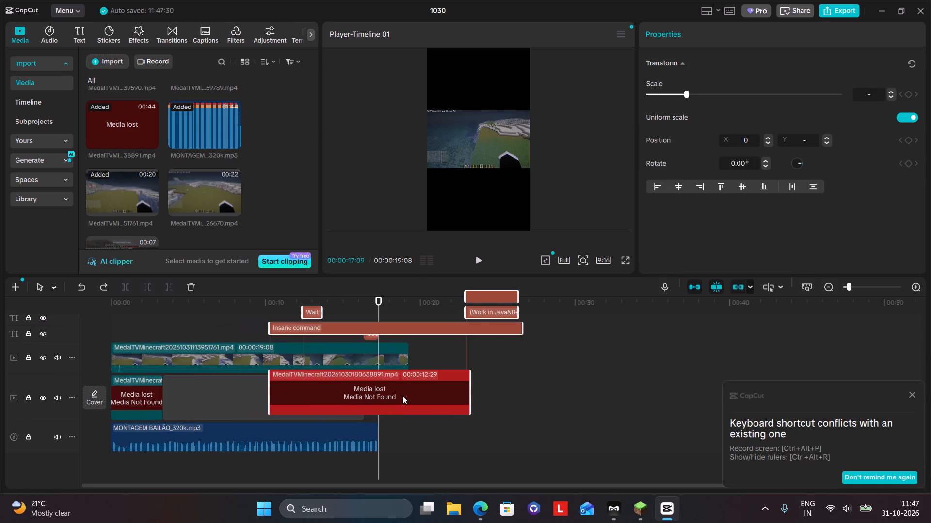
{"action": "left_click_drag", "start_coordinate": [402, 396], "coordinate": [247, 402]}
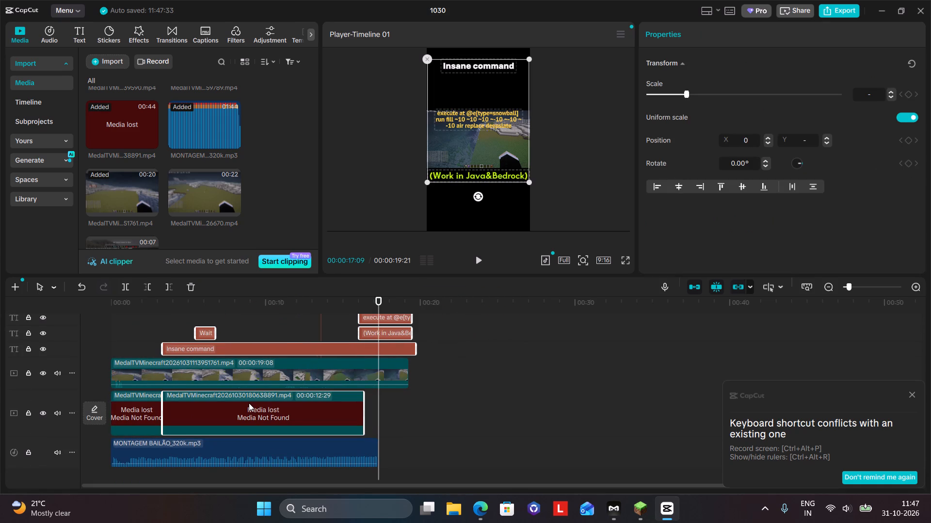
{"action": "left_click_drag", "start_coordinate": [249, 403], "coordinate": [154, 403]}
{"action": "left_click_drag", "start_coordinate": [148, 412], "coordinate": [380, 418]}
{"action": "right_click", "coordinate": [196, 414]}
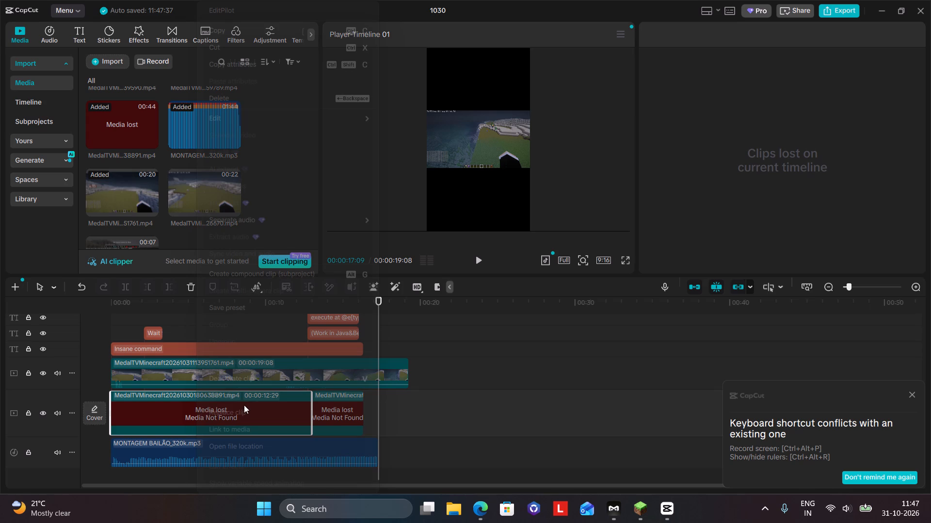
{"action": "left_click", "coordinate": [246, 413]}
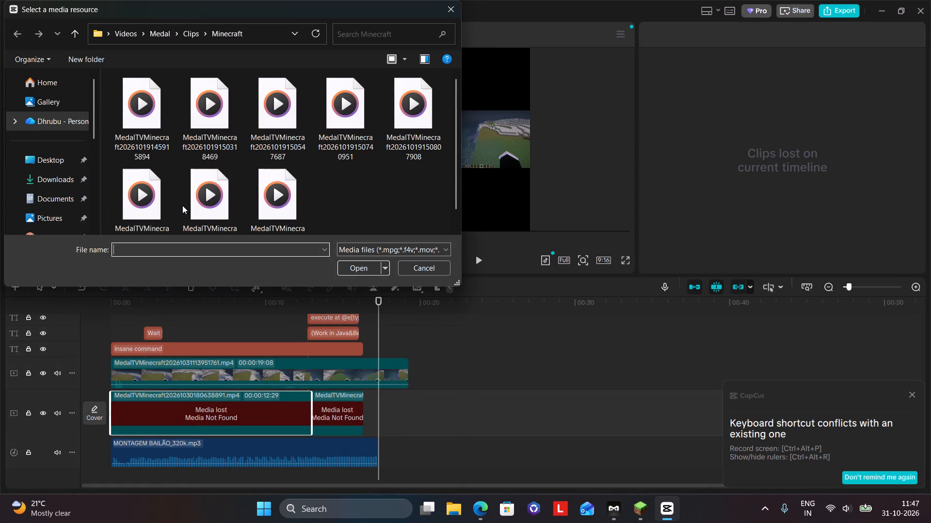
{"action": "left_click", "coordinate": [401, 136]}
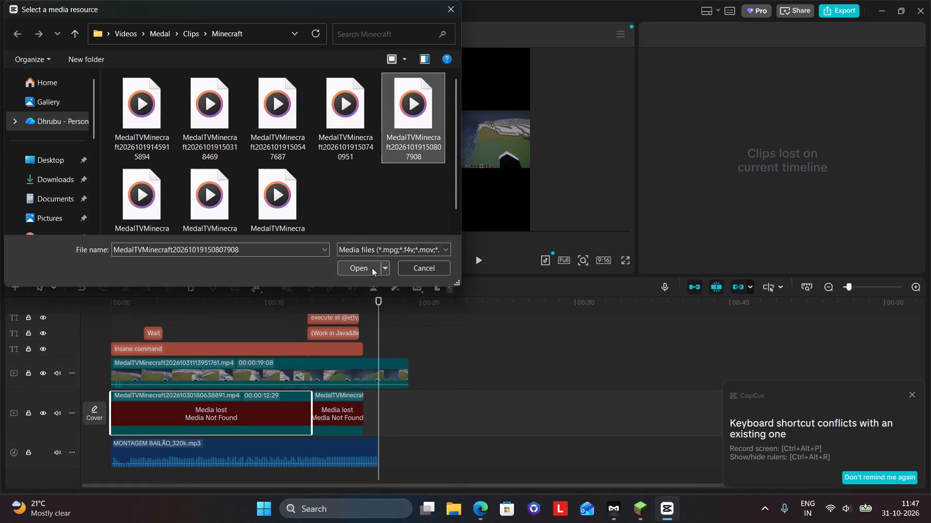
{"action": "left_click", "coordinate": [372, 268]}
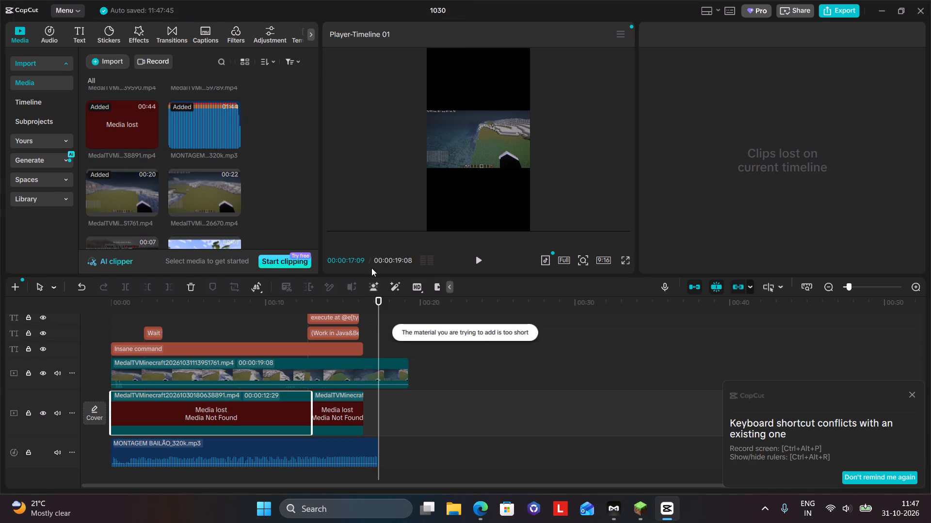
{"action": "right_click", "coordinate": [231, 411]}
{"action": "left_click", "coordinate": [272, 412]}
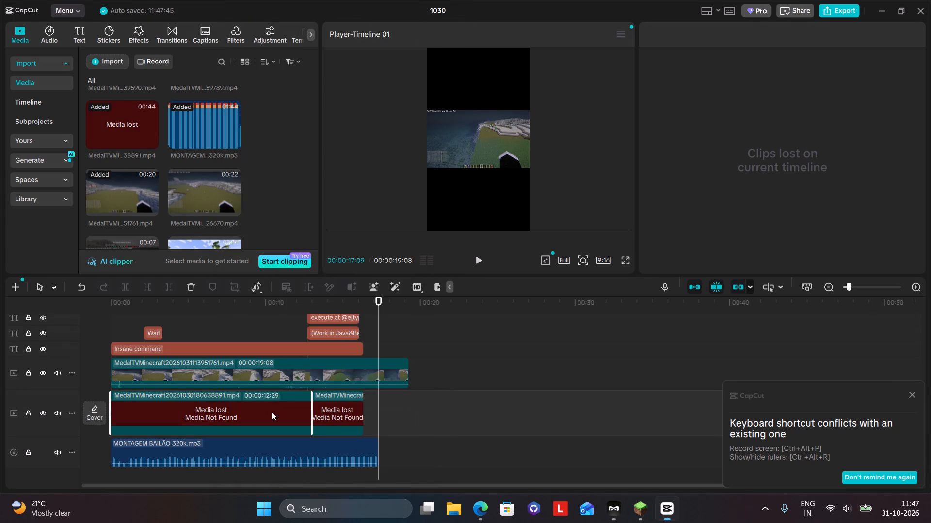
{"action": "left_click", "coordinate": [287, 190]}
{"action": "left_click", "coordinate": [178, 204]}
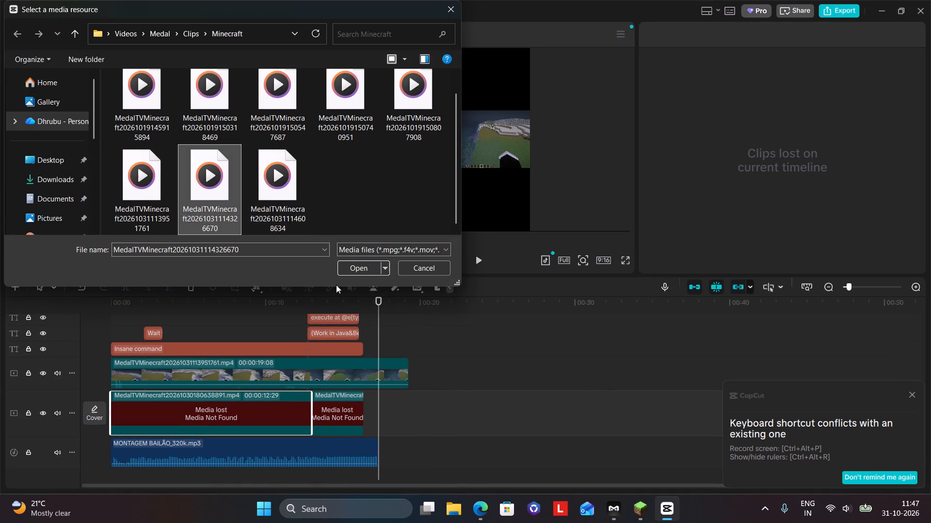
{"action": "left_click", "coordinate": [351, 268]}
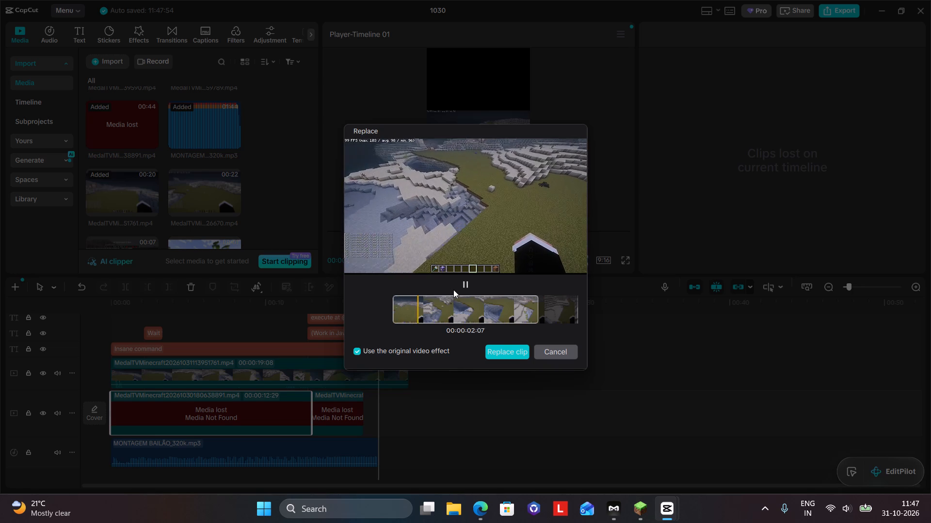
{"action": "left_click", "coordinate": [516, 354]}
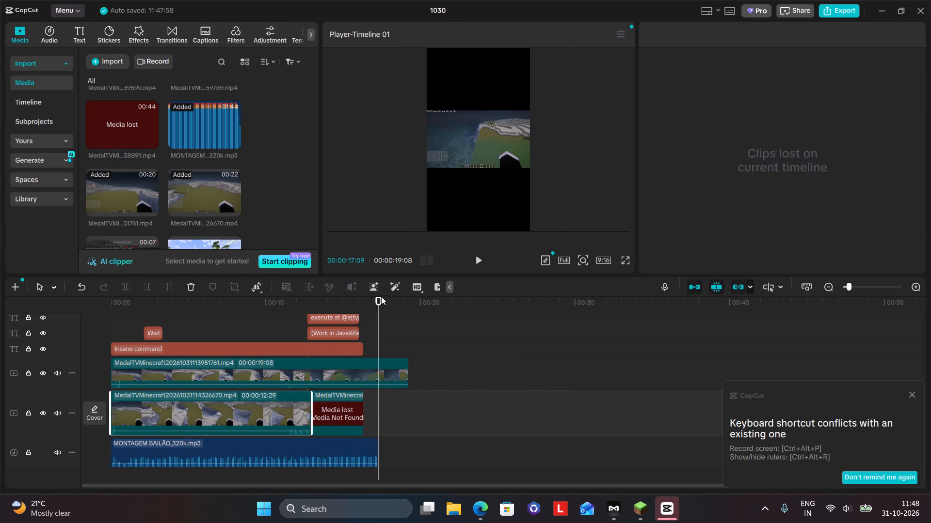
{"action": "left_click_drag", "start_coordinate": [379, 296], "coordinate": [90, 333]}
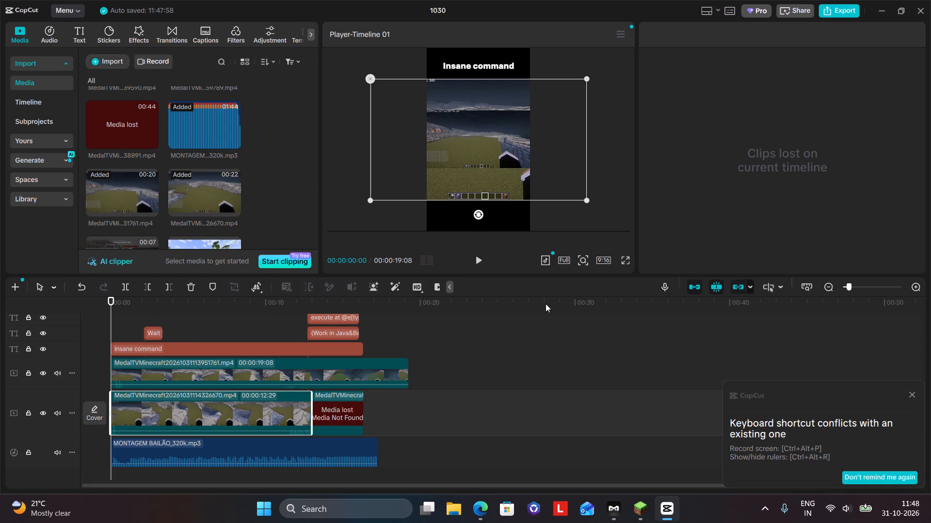
{"action": "left_click", "coordinate": [598, 262]}
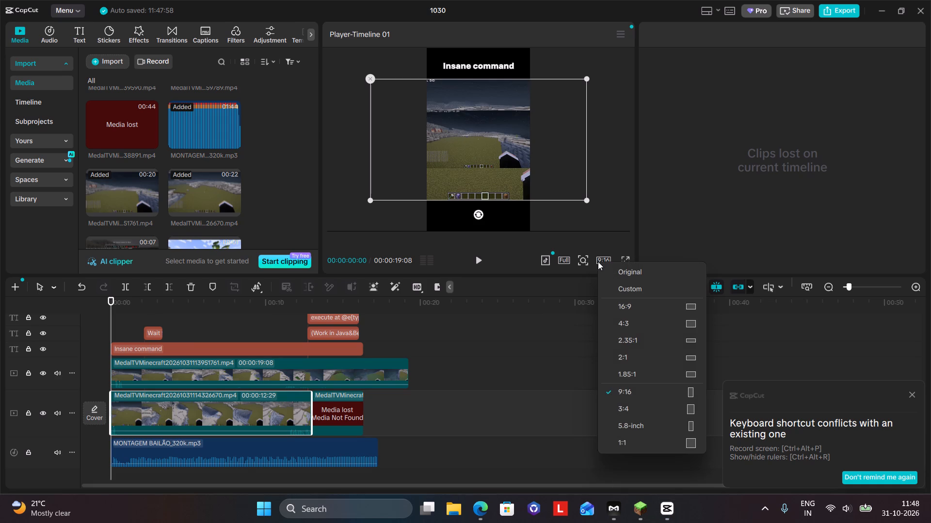
{"action": "left_click", "coordinate": [542, 338]}
{"action": "key", "text": "space"}
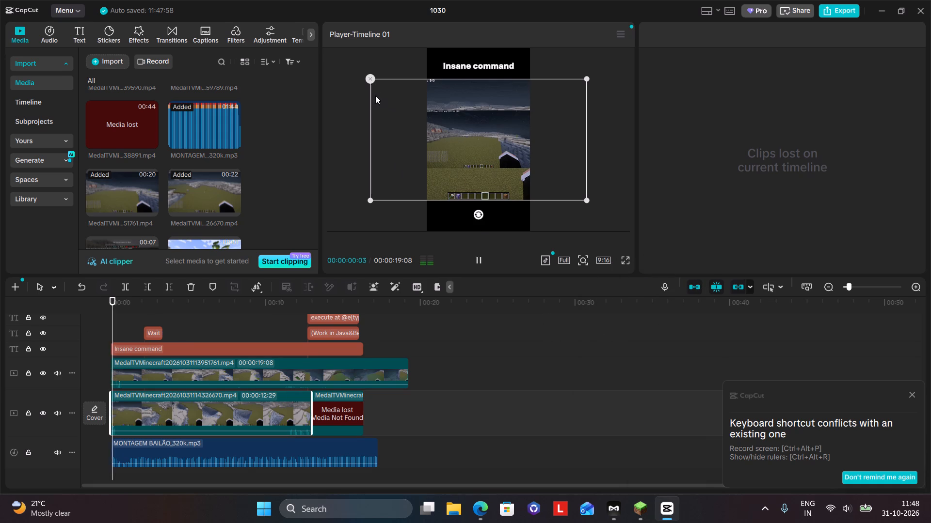
{"action": "key", "text": "space"}
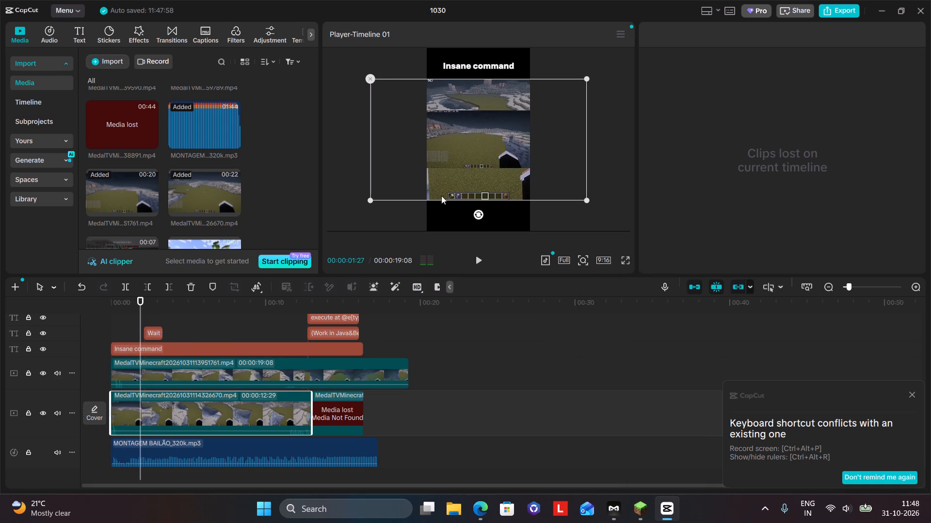
{"action": "left_click", "coordinate": [227, 373]}
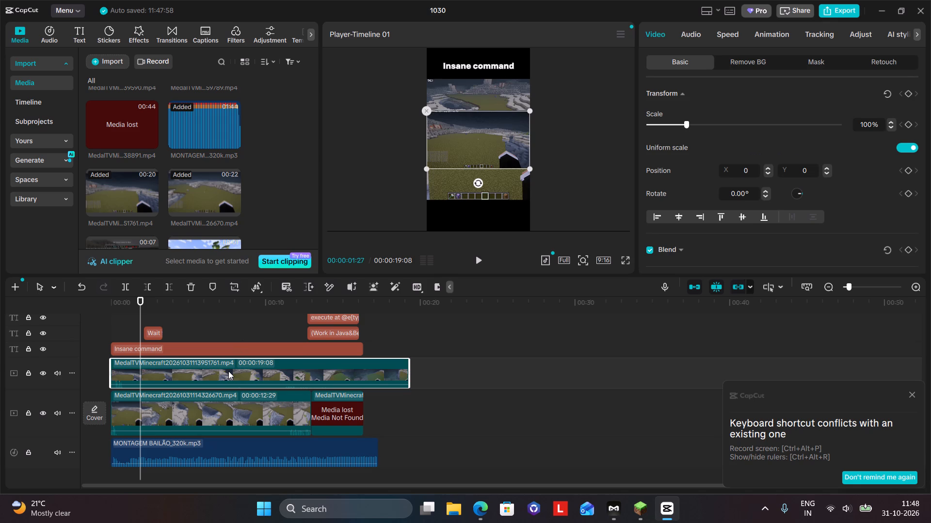
{"action": "key", "text": "Delete"}
Preview from the start, and move the remaining media-lost clip off the main track to an upper track, past the music's end.
{"action": "left_click_drag", "start_coordinate": [140, 305], "coordinate": [72, 302]}
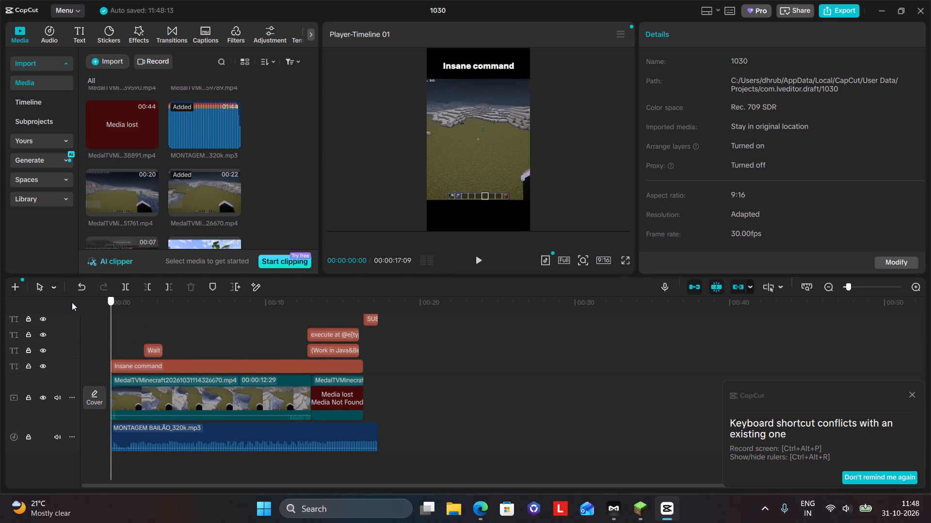
{"action": "left_click_drag", "start_coordinate": [72, 302], "coordinate": [69, 301]}
{"action": "key", "text": "space"}
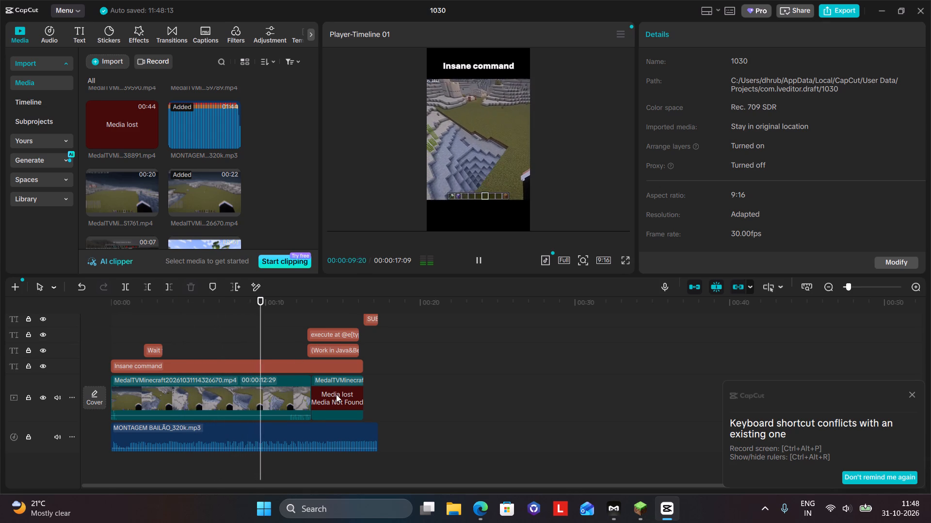
{"action": "left_click_drag", "start_coordinate": [336, 394], "coordinate": [415, 395]}
{"action": "left_click_drag", "start_coordinate": [352, 394], "coordinate": [437, 396]}
{"action": "left_click_drag", "start_coordinate": [337, 389], "coordinate": [459, 388]}
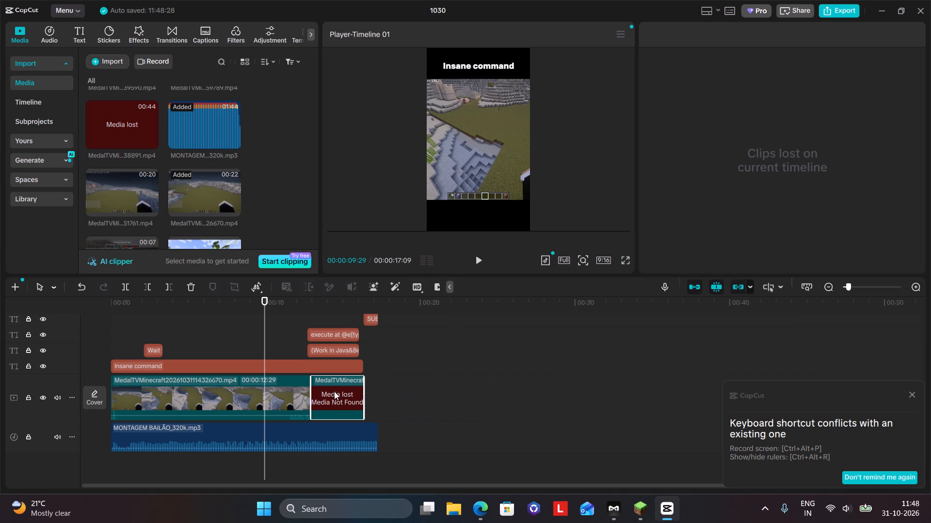
{"action": "left_click_drag", "start_coordinate": [334, 391], "coordinate": [463, 341]}
{"action": "left_click_drag", "start_coordinate": [463, 358], "coordinate": [475, 366]}
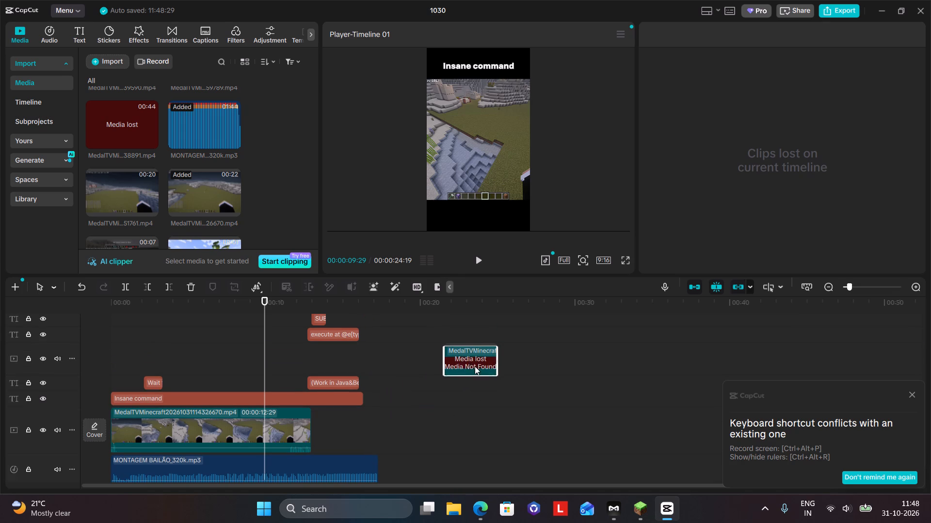
{"action": "left_click_drag", "start_coordinate": [475, 366], "coordinate": [474, 433]}
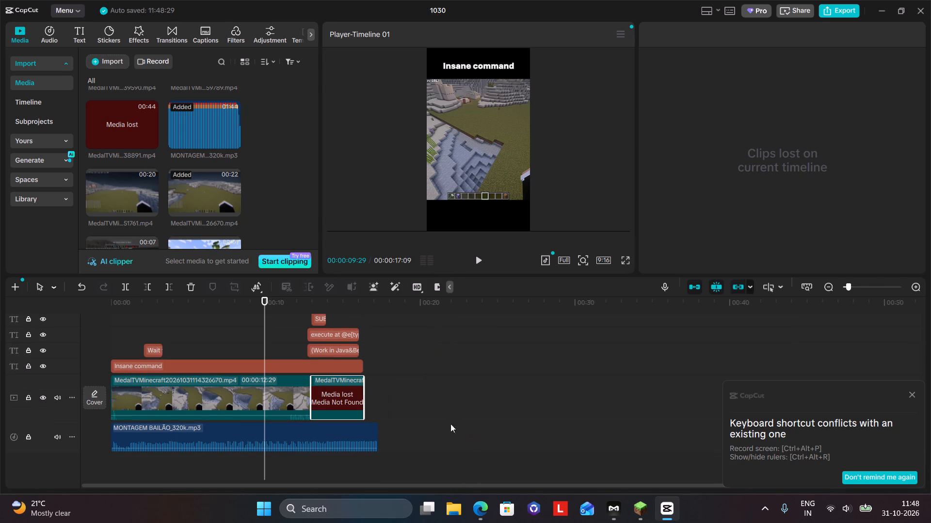
{"action": "left_click_drag", "start_coordinate": [340, 397], "coordinate": [414, 351]}
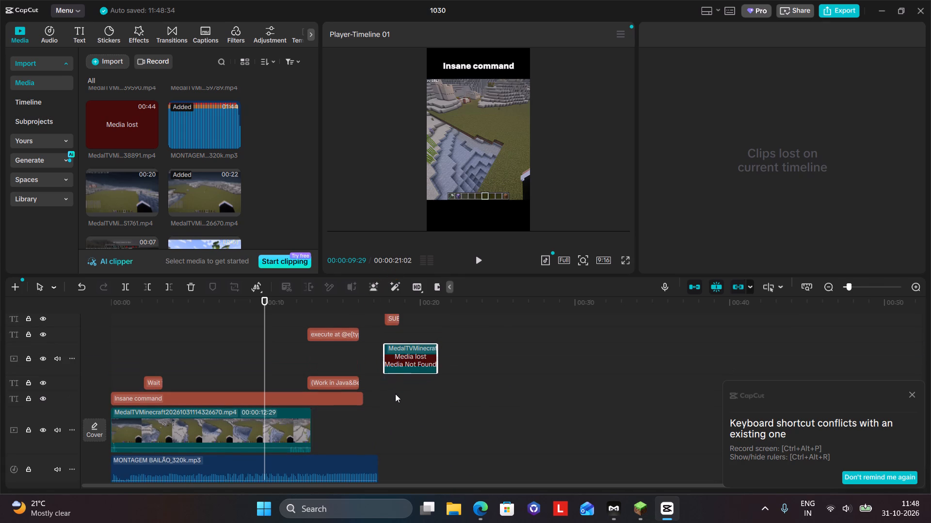
{"action": "scroll", "coordinate": [236, 206], "scroll_direction": "up", "scroll_amount": 2}
{"action": "scroll", "coordinate": [236, 206], "scroll_direction": "down", "scroll_amount": 3}
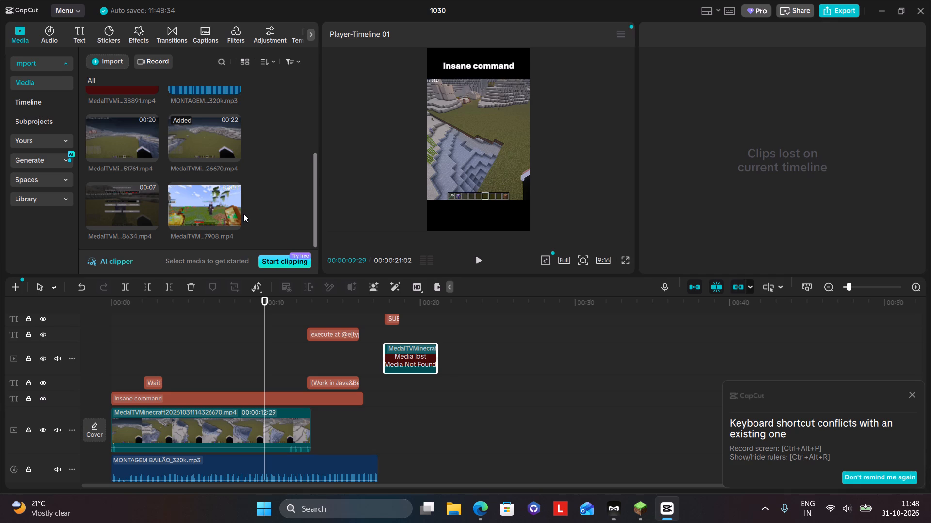
{"action": "left_click_drag", "start_coordinate": [116, 137], "coordinate": [118, 137]}
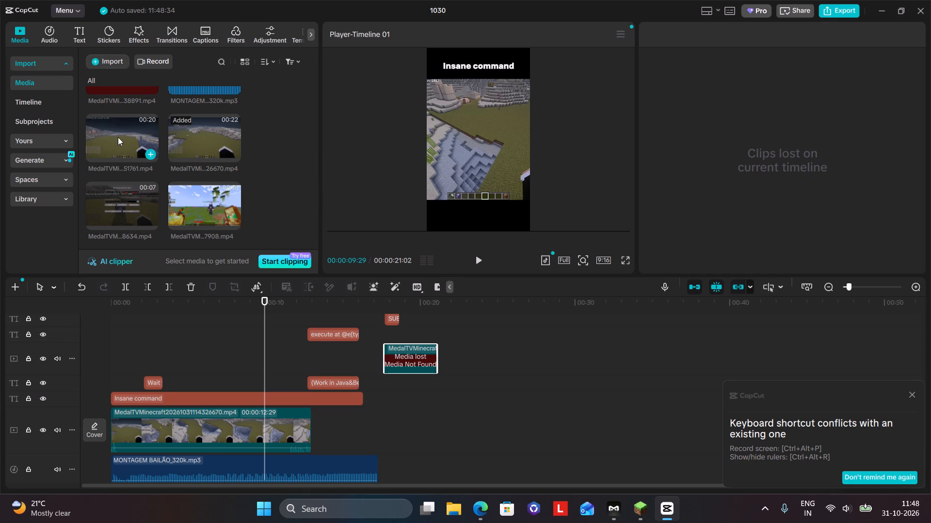
{"action": "left_click_drag", "start_coordinate": [118, 137], "coordinate": [320, 424]}
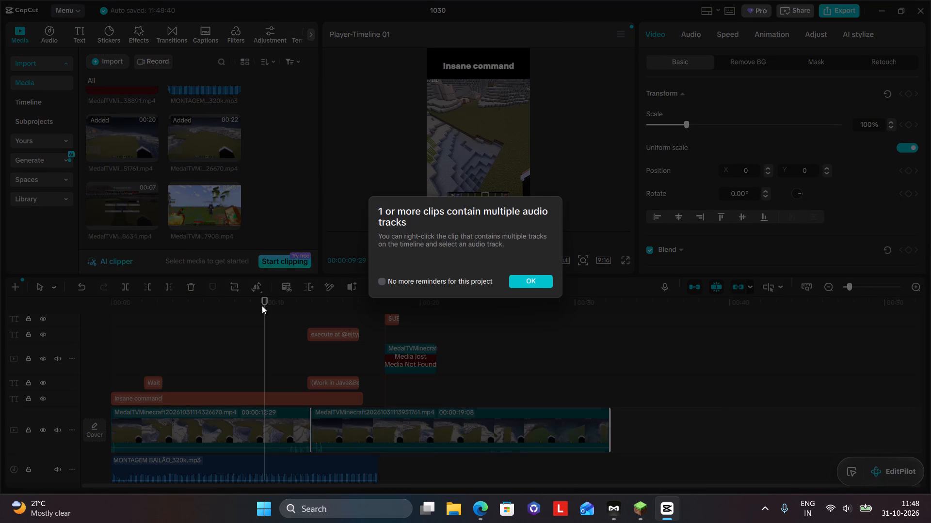
{"action": "left_click", "coordinate": [534, 278]}
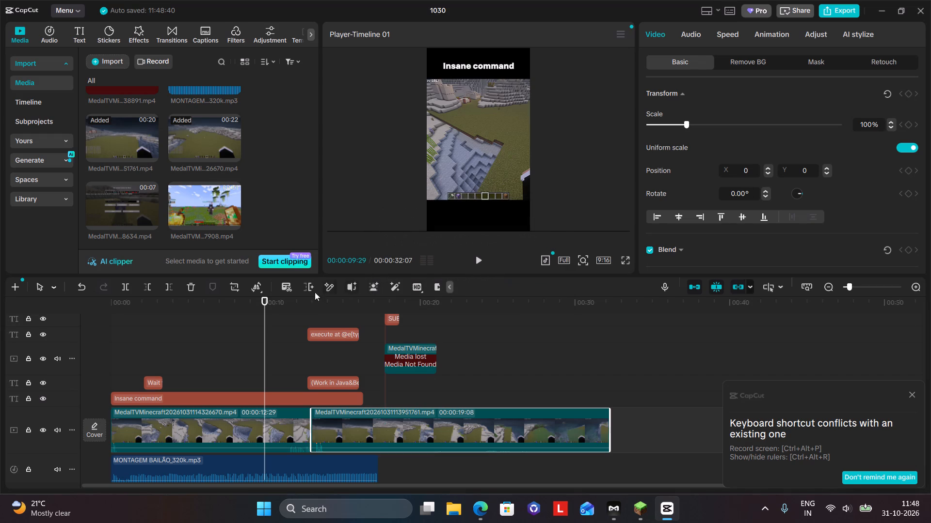
Play the timeline from the start, and move the media-lost clip beyond the end of the second gameplay clip, to about 35 s.
{"action": "left_click_drag", "start_coordinate": [264, 301], "coordinate": [0, 314]}
{"action": "key", "text": "space"}
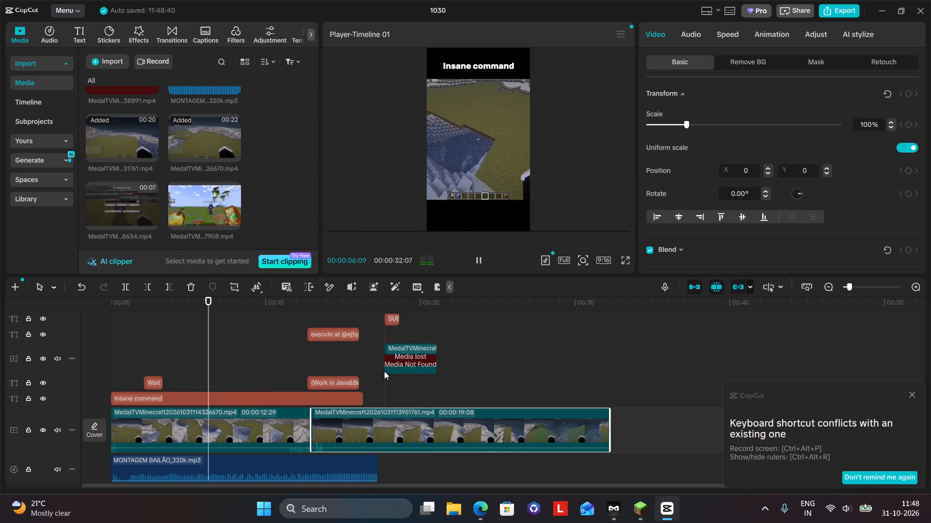
{"action": "scroll", "coordinate": [759, 164], "scroll_direction": "up", "scroll_amount": 1}
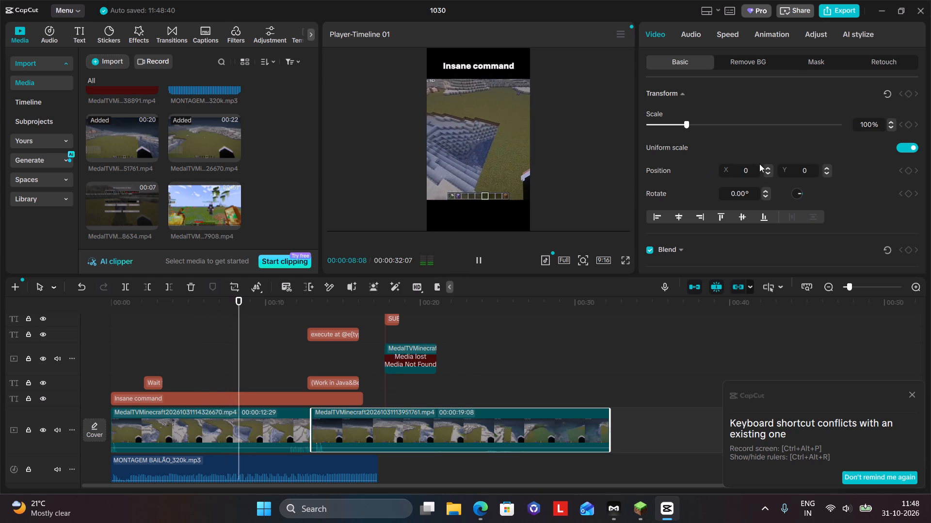
{"action": "scroll", "coordinate": [759, 164], "scroll_direction": "up", "scroll_amount": 2}
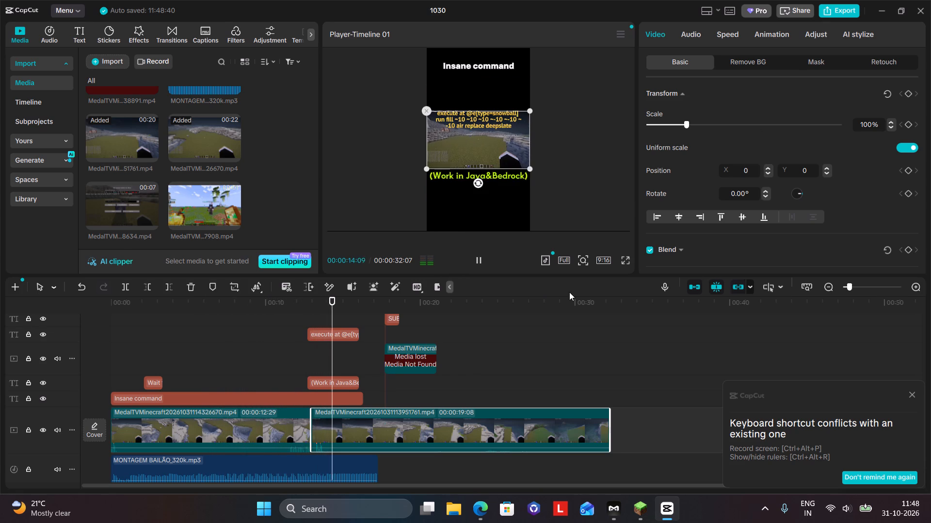
{"action": "left_click", "coordinate": [602, 261]}
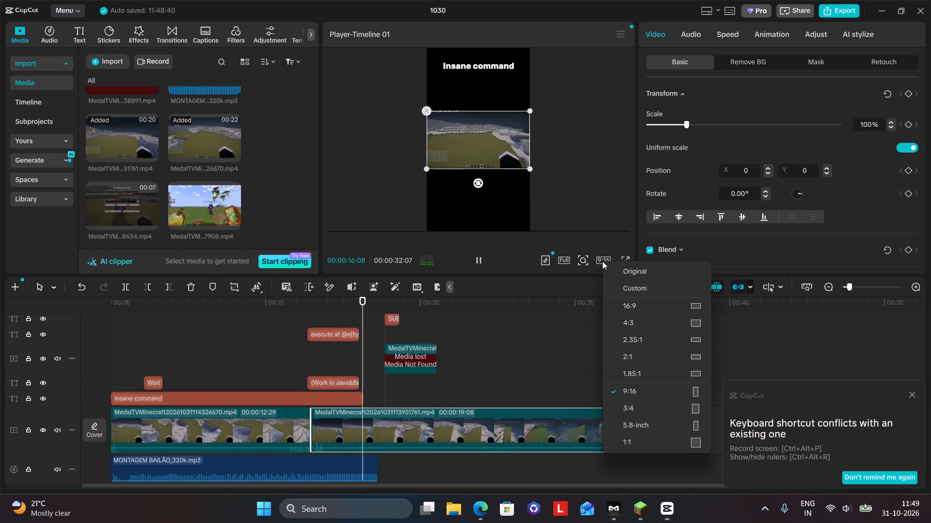
{"action": "left_click", "coordinate": [659, 395]}
{"action": "left_click", "coordinate": [524, 446]}
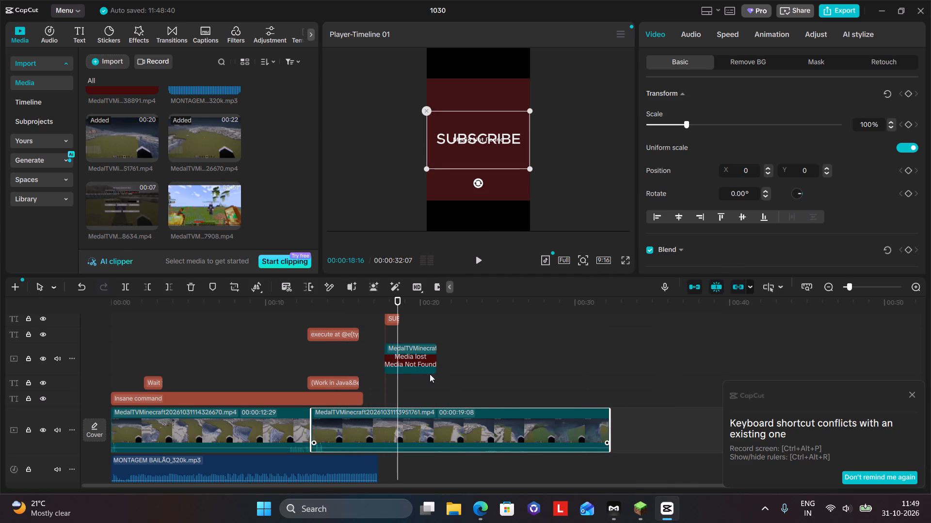
{"action": "left_click_drag", "start_coordinate": [422, 365], "coordinate": [698, 357]}
Scale the second gameplay clip on the main track to 209% with the 9:16 aspect ratio kept.
{"action": "left_click", "coordinate": [494, 431]}
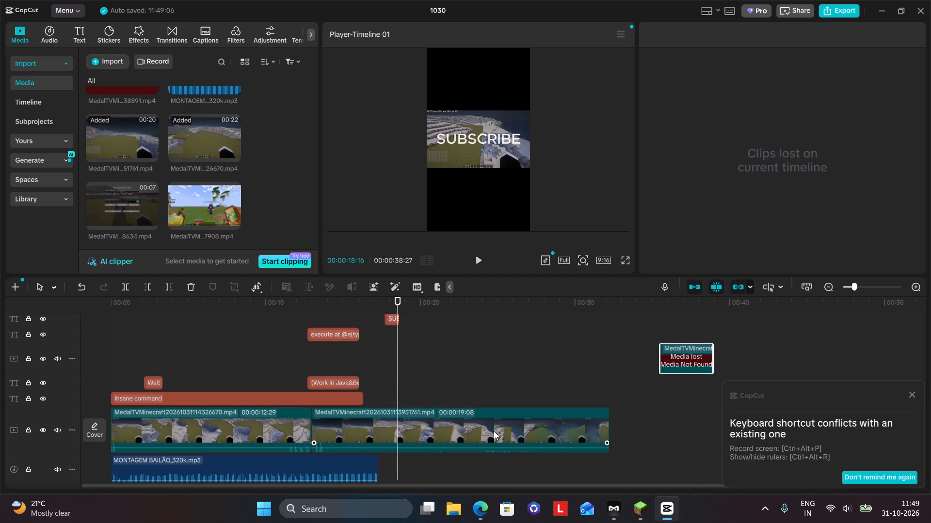
{"action": "left_click", "coordinate": [604, 262]}
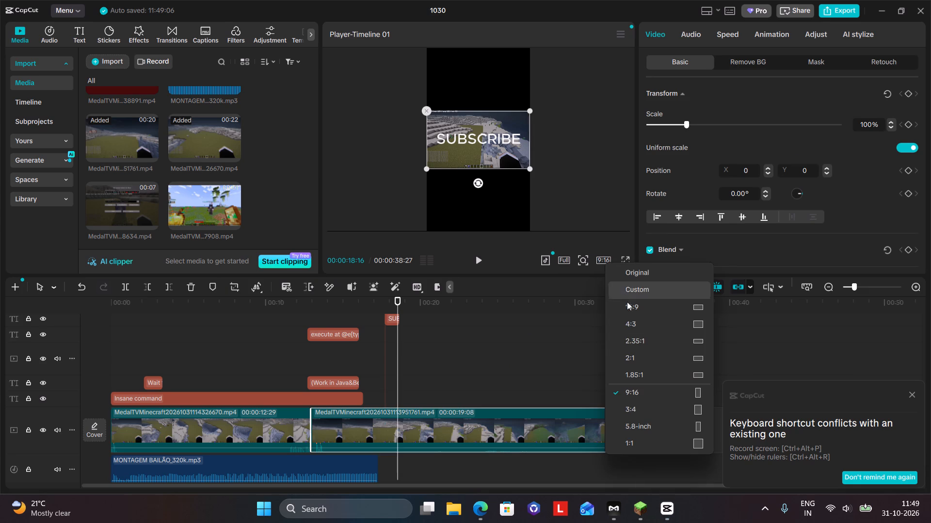
{"action": "left_click", "coordinate": [648, 392]}
{"action": "left_click_drag", "start_coordinate": [689, 127], "coordinate": [708, 127]}
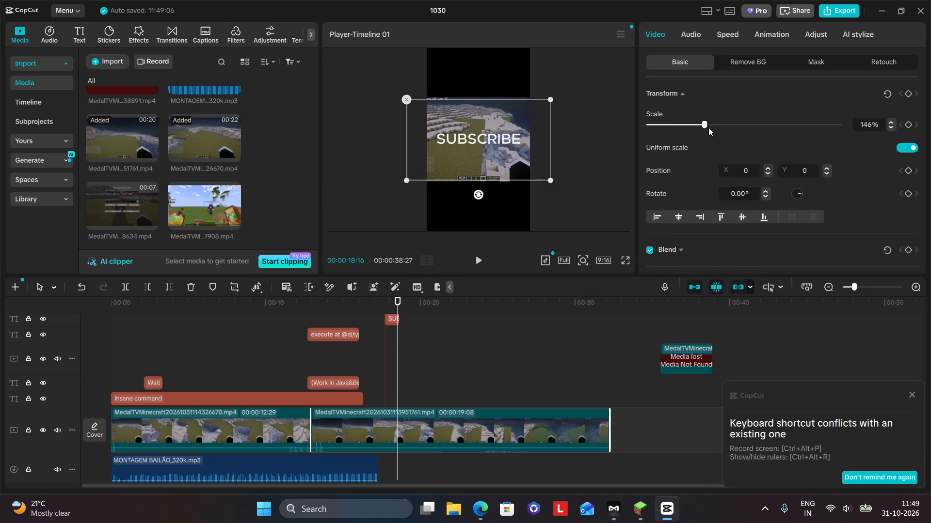
{"action": "left_click_drag", "start_coordinate": [708, 127], "coordinate": [730, 126]}
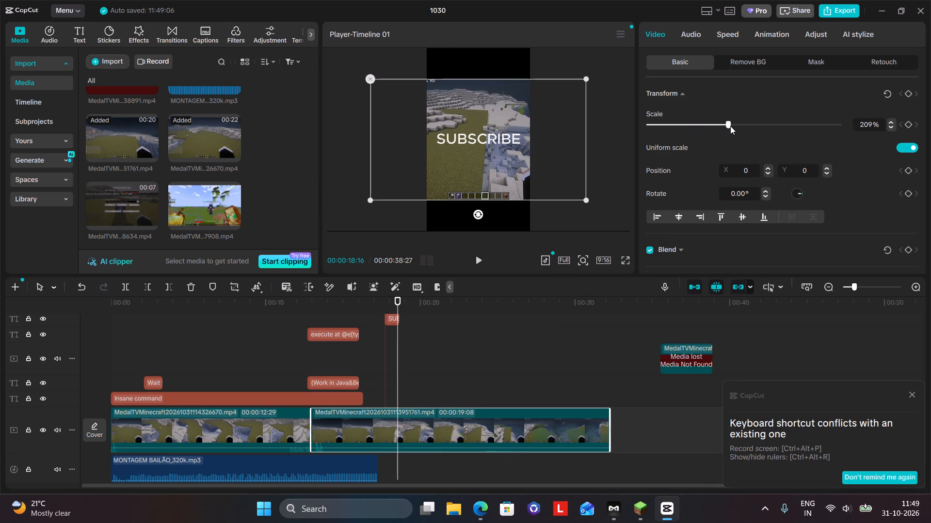
{"action": "left_click_drag", "start_coordinate": [730, 126], "coordinate": [731, 126]}
{"action": "left_click", "coordinate": [499, 343]}
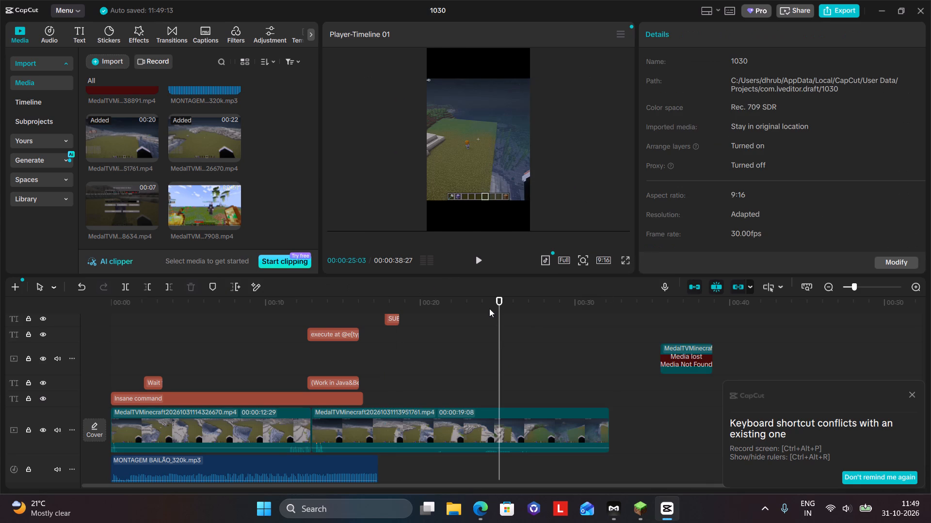
Play the timeline from the start to 00:00:17:09, where the music ends, and split the second gameplay clip there.
{"action": "left_click_drag", "start_coordinate": [502, 317], "coordinate": [0, 375]}
{"action": "key", "text": "space"}
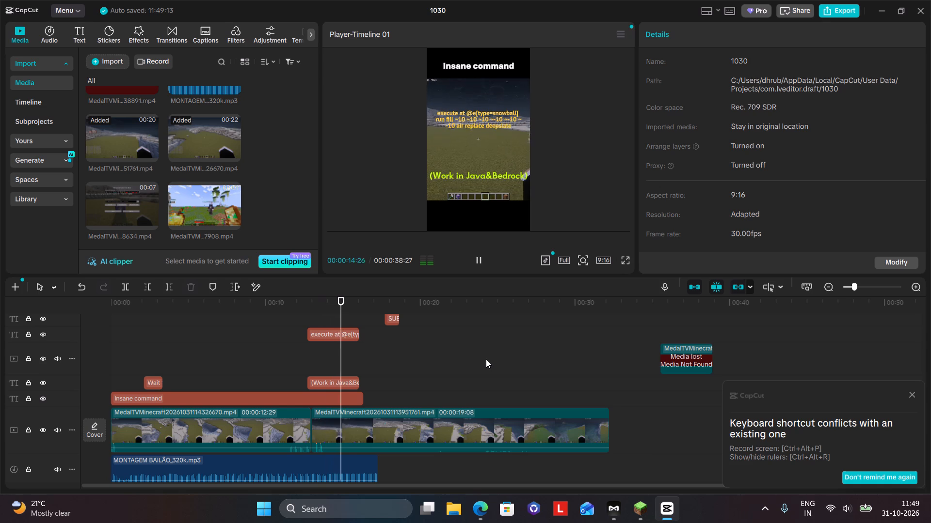
{"action": "key", "text": "space"}
{"action": "key", "text": "space"}
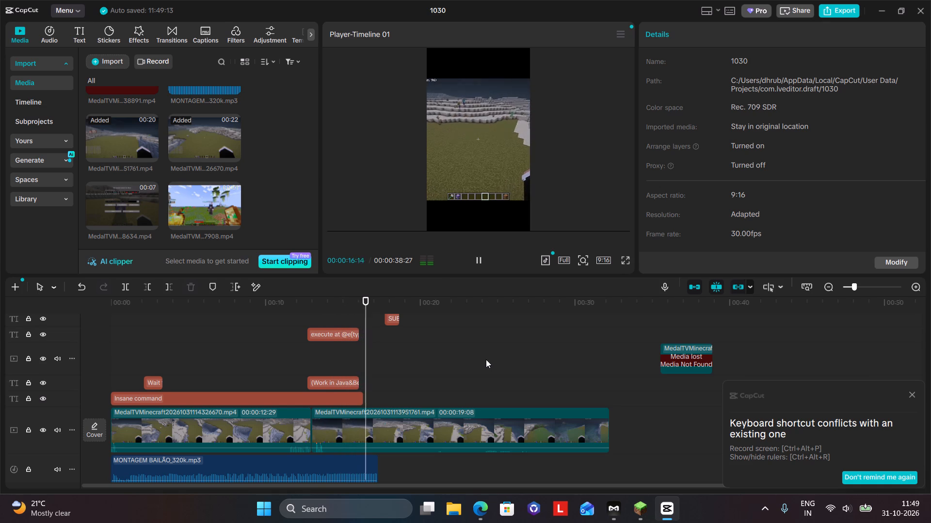
{"action": "key", "text": "space"}
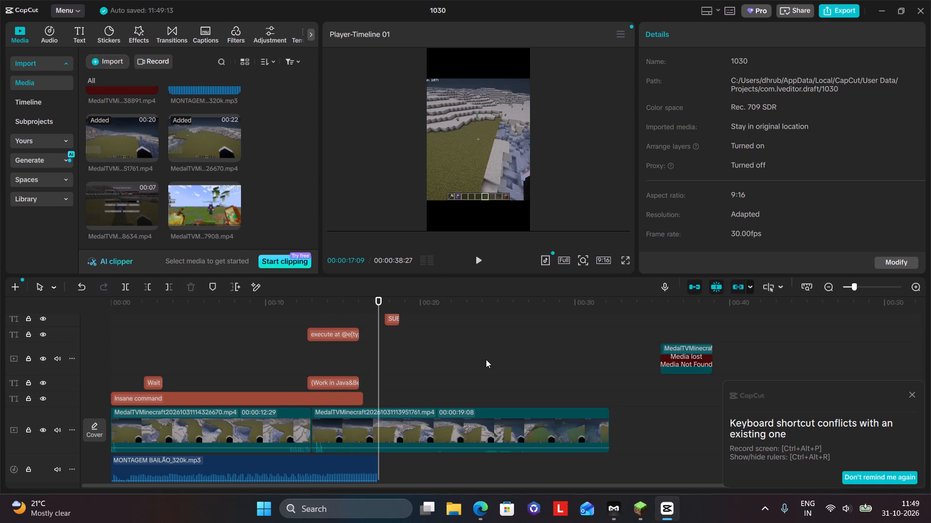
{"action": "left_click", "coordinate": [124, 291]}
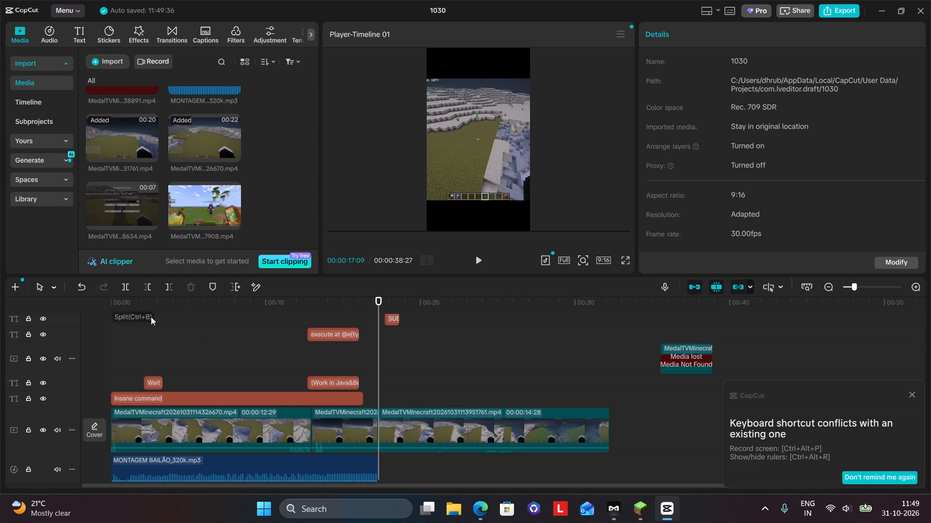
Delete the part of the second gameplay clip that lies before the split.
{"action": "left_click", "coordinate": [336, 431]}
{"action": "key", "text": "Delete"}
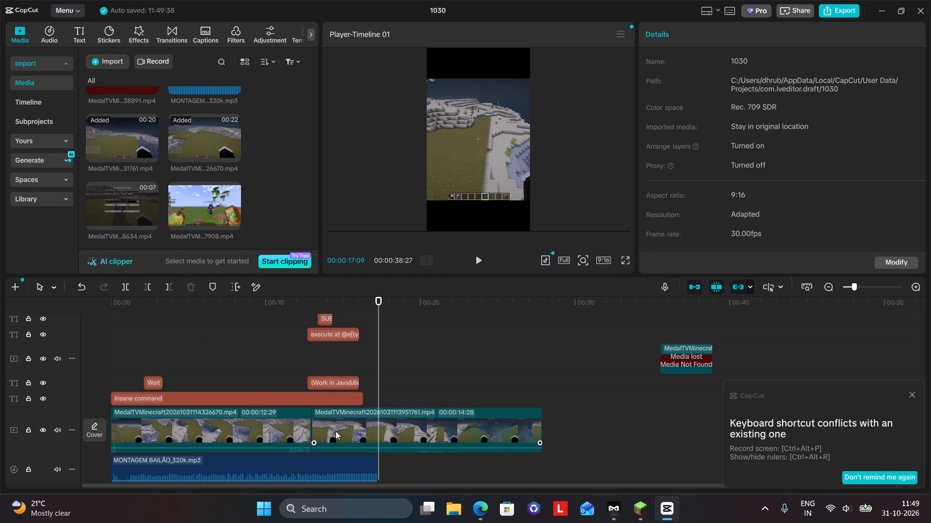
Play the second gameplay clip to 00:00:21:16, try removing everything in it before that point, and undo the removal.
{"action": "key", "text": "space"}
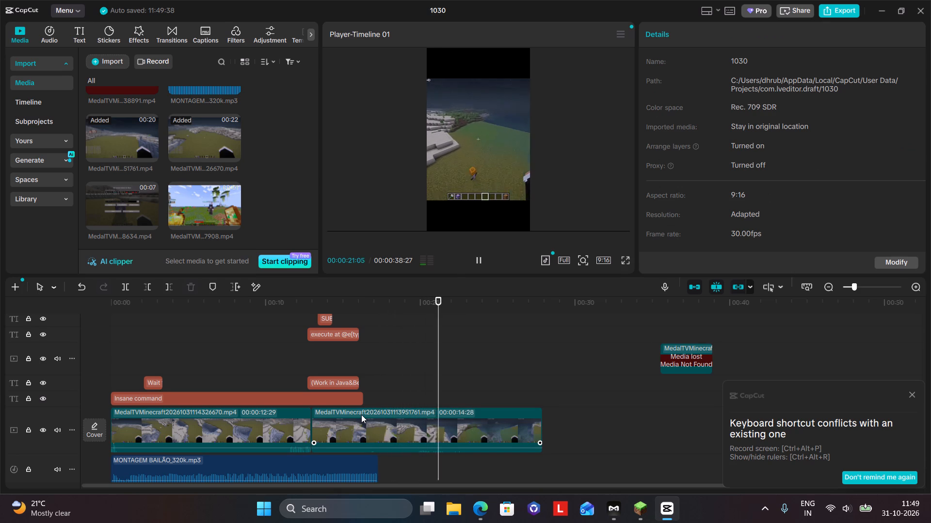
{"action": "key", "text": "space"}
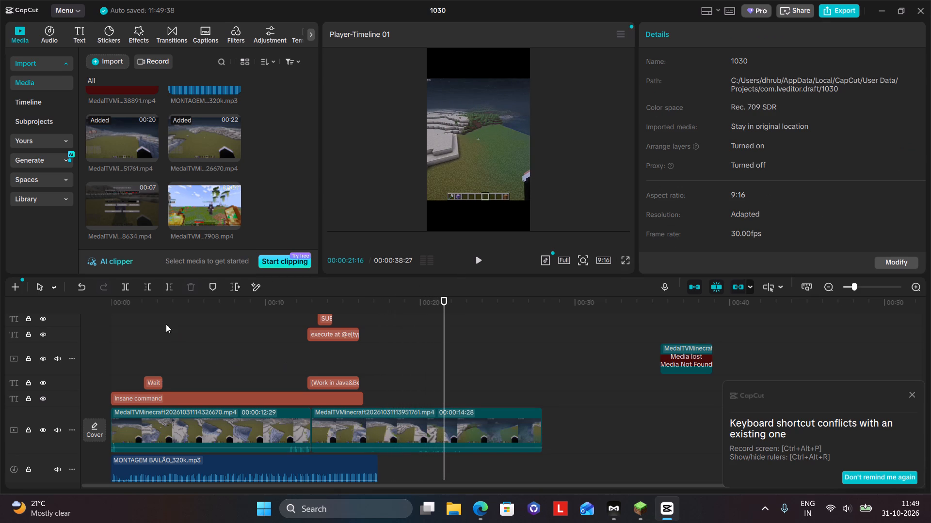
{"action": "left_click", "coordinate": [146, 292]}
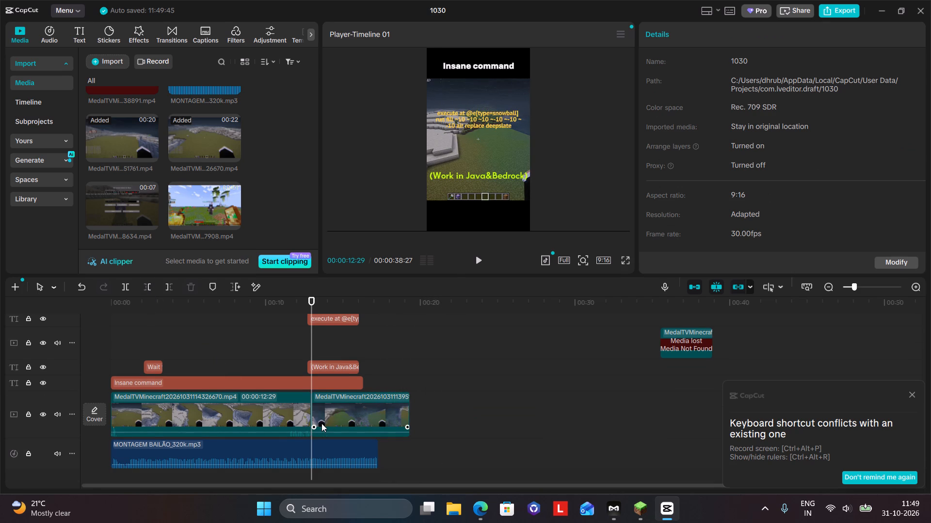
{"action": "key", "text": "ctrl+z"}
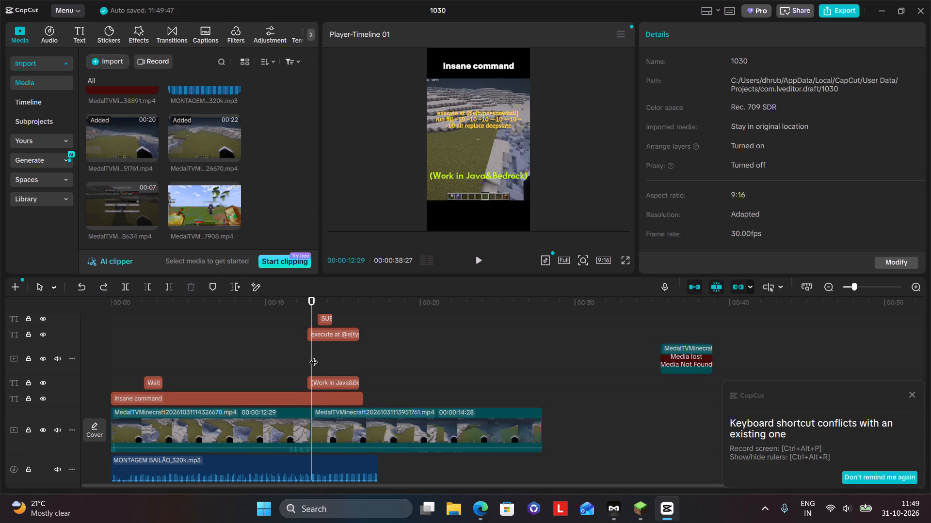
Split the second gameplay clip at 00:00:20:26 and delete the part after the split.
{"action": "left_click_drag", "start_coordinate": [312, 298], "coordinate": [425, 309]}
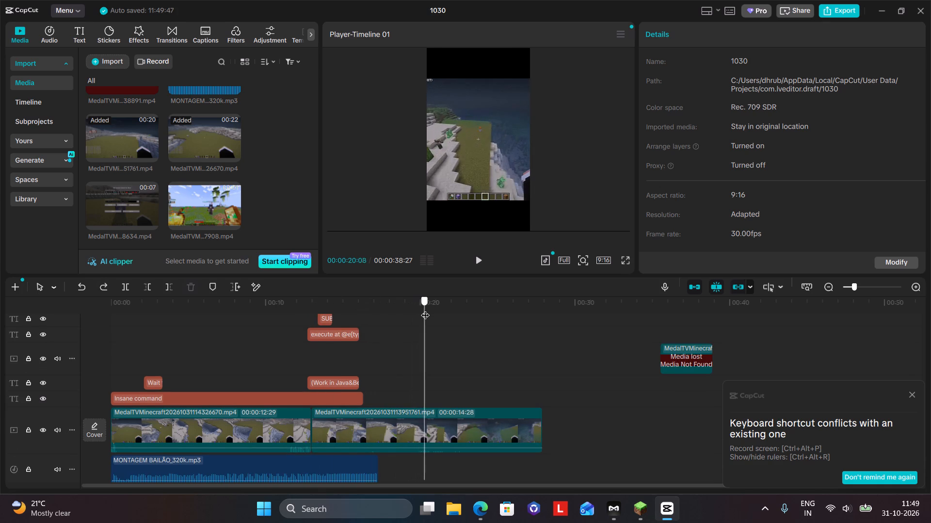
{"action": "left_click_drag", "start_coordinate": [425, 309], "coordinate": [433, 310]}
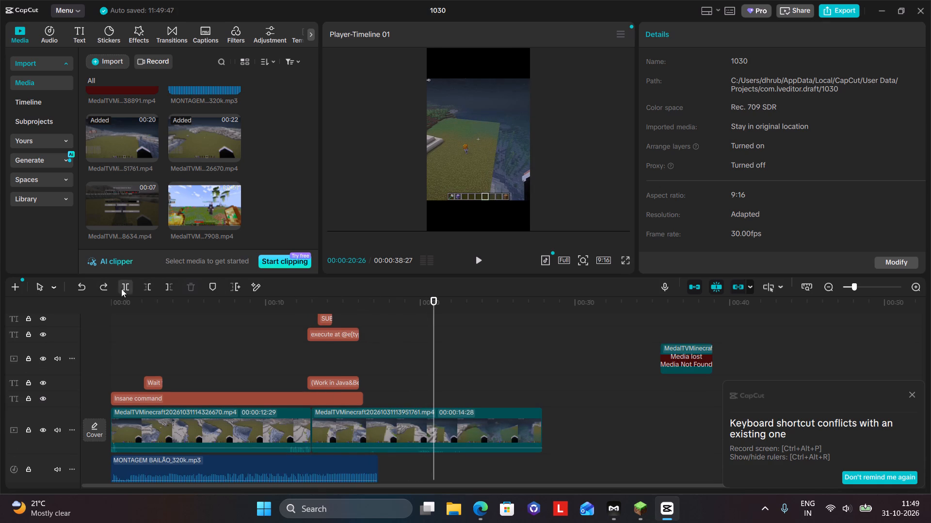
{"action": "left_click", "coordinate": [125, 287]}
{"action": "key", "text": "Delete"}
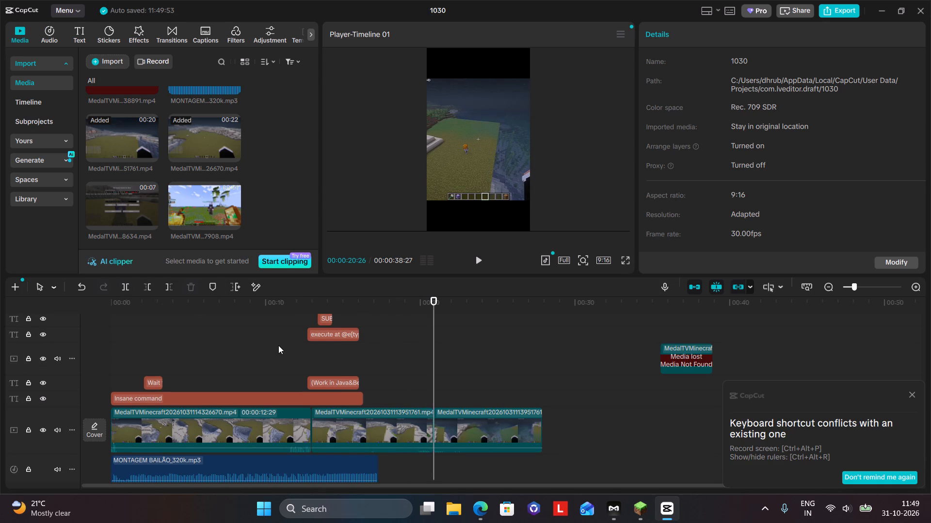
{"action": "left_click", "coordinate": [492, 426]}
{"action": "key", "text": "Delete"}
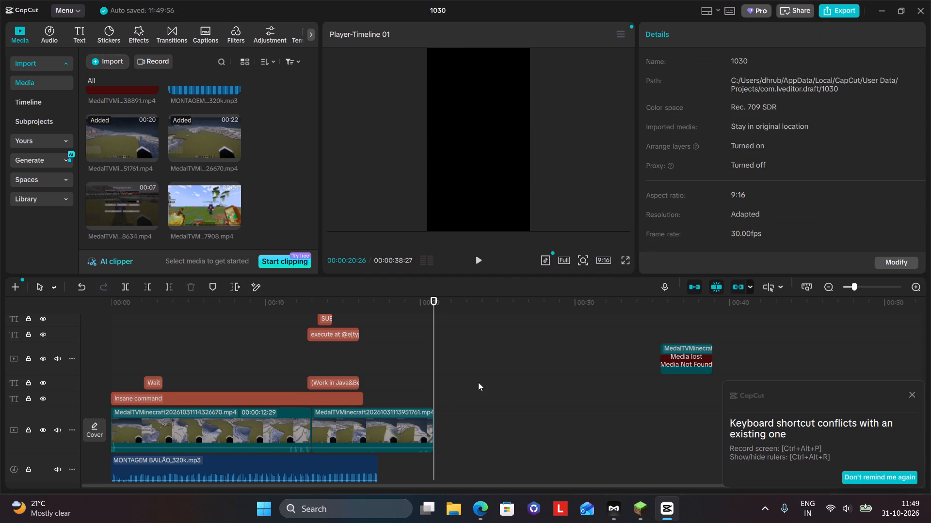
Set the first gameplay clip's speed to about 1.5x.
{"action": "left_click_drag", "start_coordinate": [434, 301], "coordinate": [92, 328]}
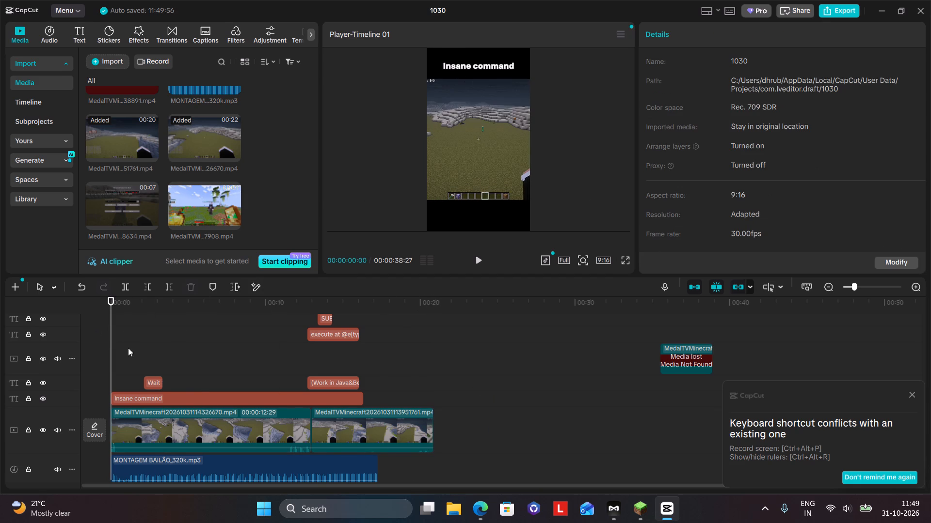
{"action": "left_click", "coordinate": [237, 433]}
{"action": "left_click", "coordinate": [738, 34]}
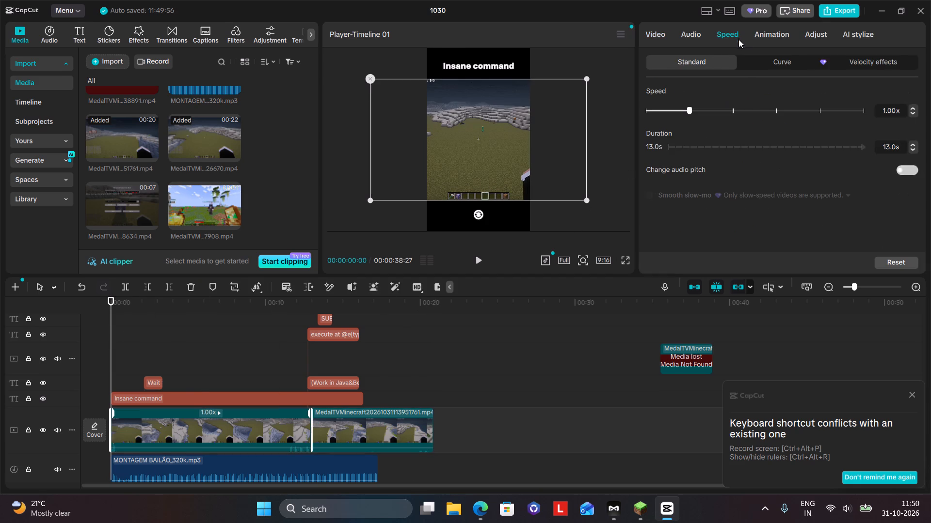
{"action": "left_click_drag", "start_coordinate": [689, 111], "coordinate": [722, 114]}
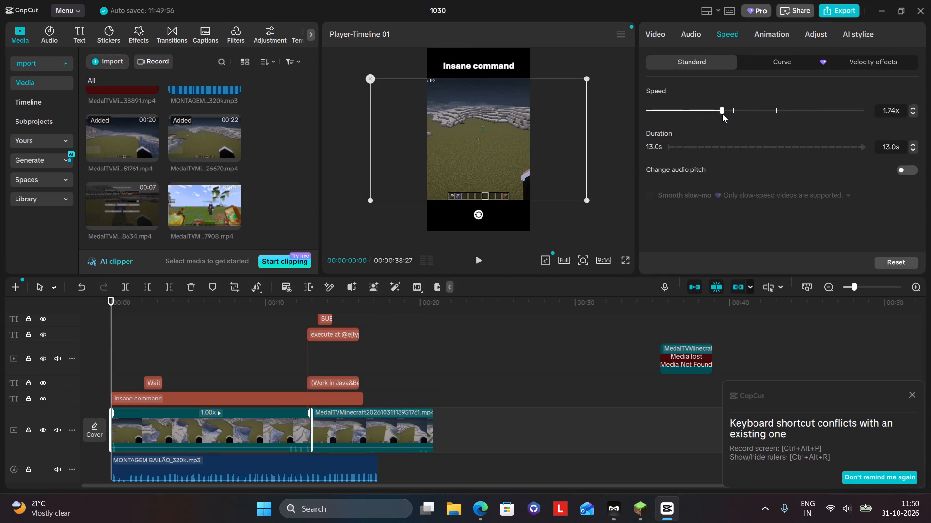
{"action": "left_click_drag", "start_coordinate": [722, 114], "coordinate": [713, 122]}
{"action": "left_click_drag", "start_coordinate": [713, 122], "coordinate": [711, 122]}
Set the second gameplay clip's speed to about 1.5x as well.
{"action": "left_click", "coordinate": [307, 425]}
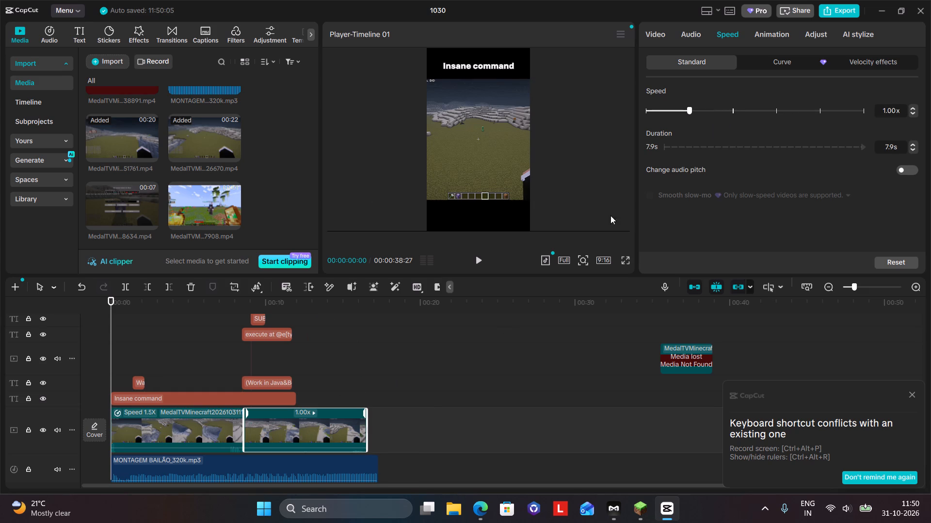
{"action": "left_click_drag", "start_coordinate": [690, 113], "coordinate": [711, 113]}
{"action": "left_click_drag", "start_coordinate": [711, 113], "coordinate": [711, 115]}
{"action": "left_click", "coordinate": [385, 358]}
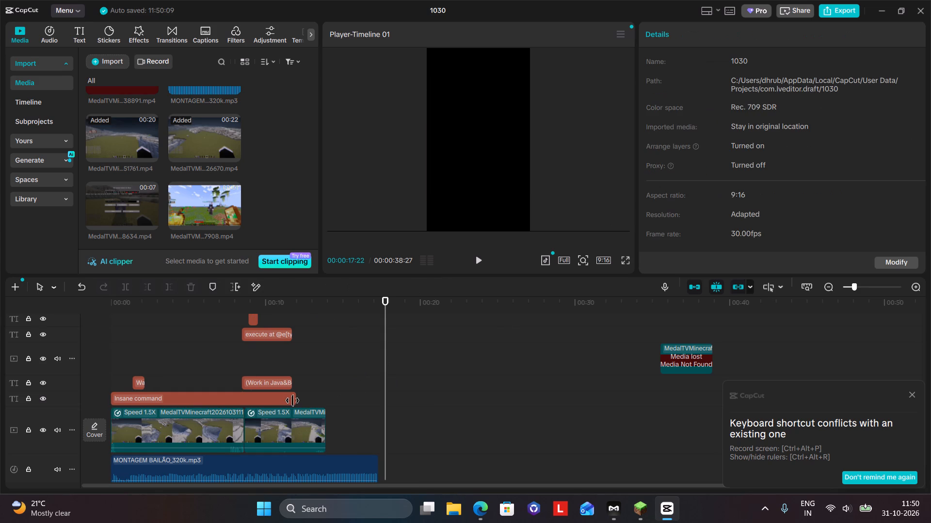
Play the sped-up edit from the start and delete the media-lost clip at about 35 s.
{"action": "left_click_drag", "start_coordinate": [387, 302], "coordinate": [43, 351]}
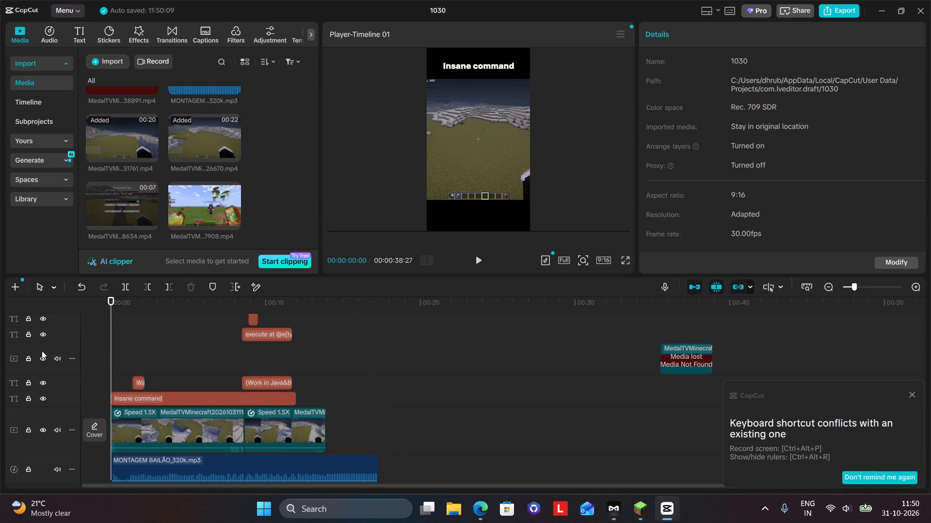
{"action": "key", "text": "space"}
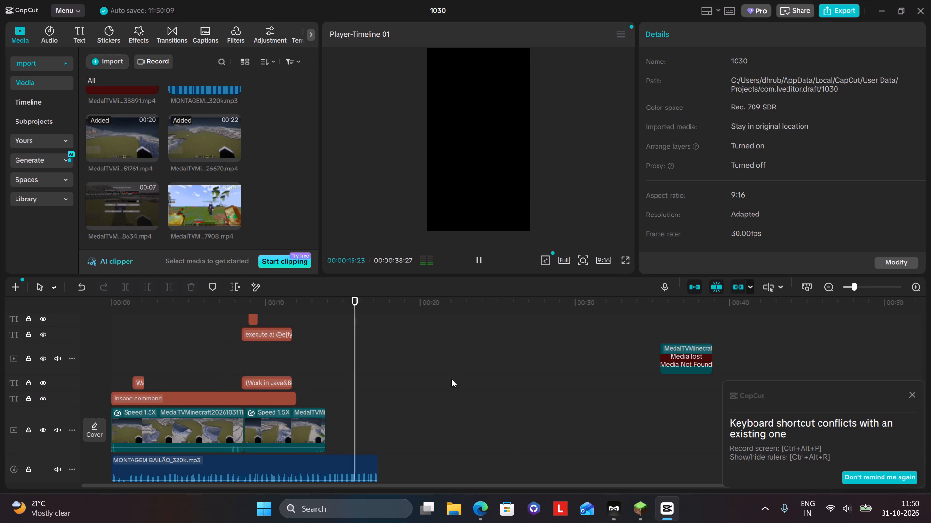
{"action": "left_click", "coordinate": [694, 356]}
{"action": "scroll", "coordinate": [504, 445], "scroll_direction": "up", "scroll_amount": 3}
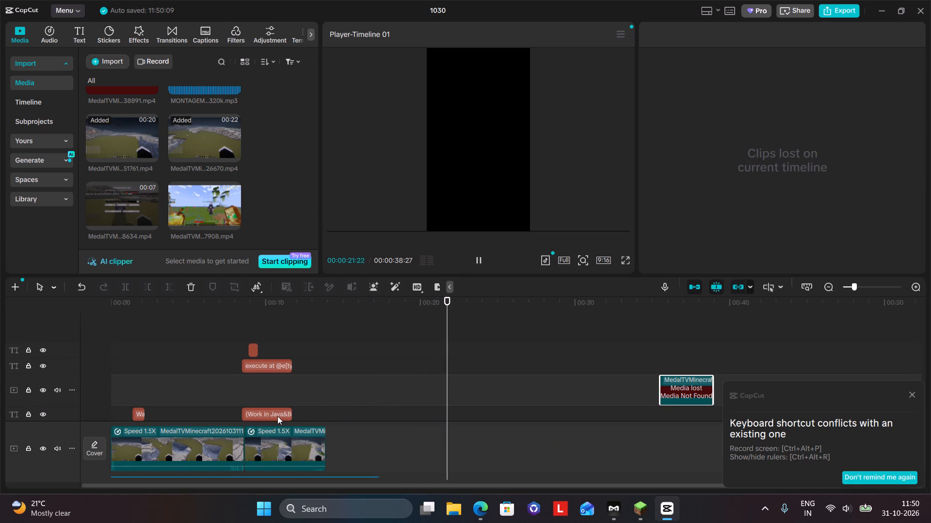
{"action": "scroll", "coordinate": [355, 427], "scroll_direction": "down", "scroll_amount": 2}
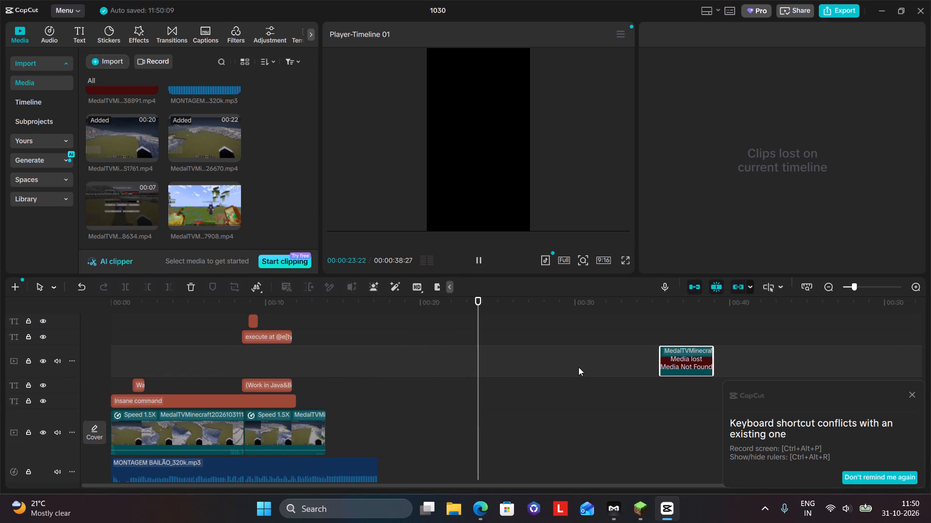
{"action": "key", "text": "Delete"}
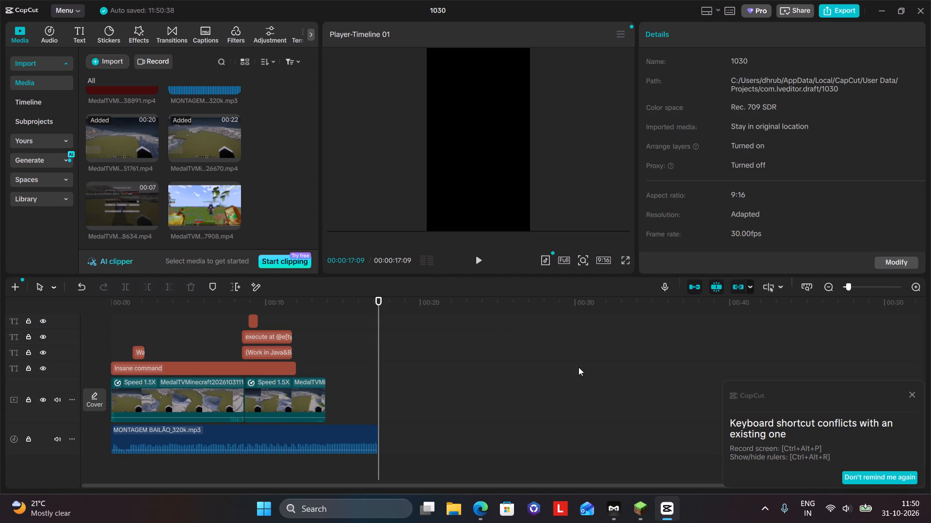
Move the "(Work in Java&Bedrock)" and execute-command texts to start at about 12 s, where the "Insane command" text ends.
{"action": "left_click_drag", "start_coordinate": [263, 353], "coordinate": [305, 349]}
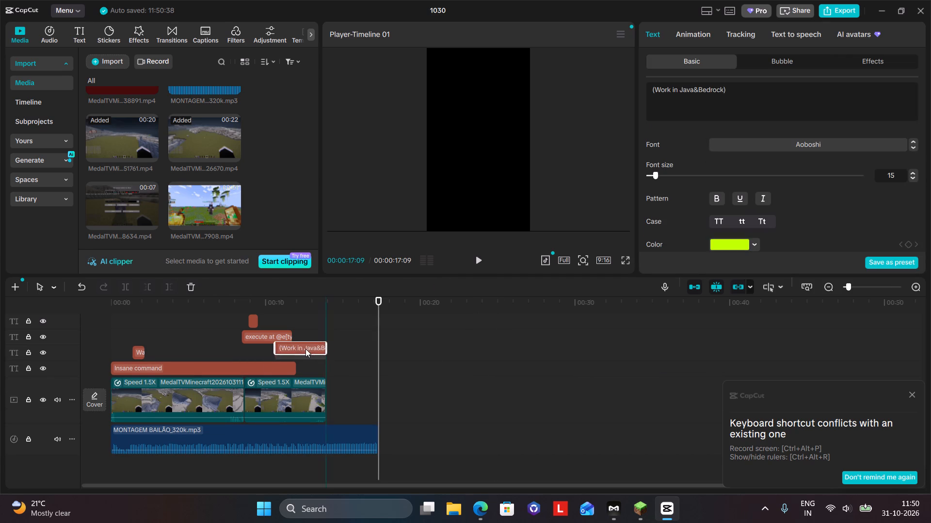
{"action": "left_click_drag", "start_coordinate": [305, 349], "coordinate": [319, 353]}
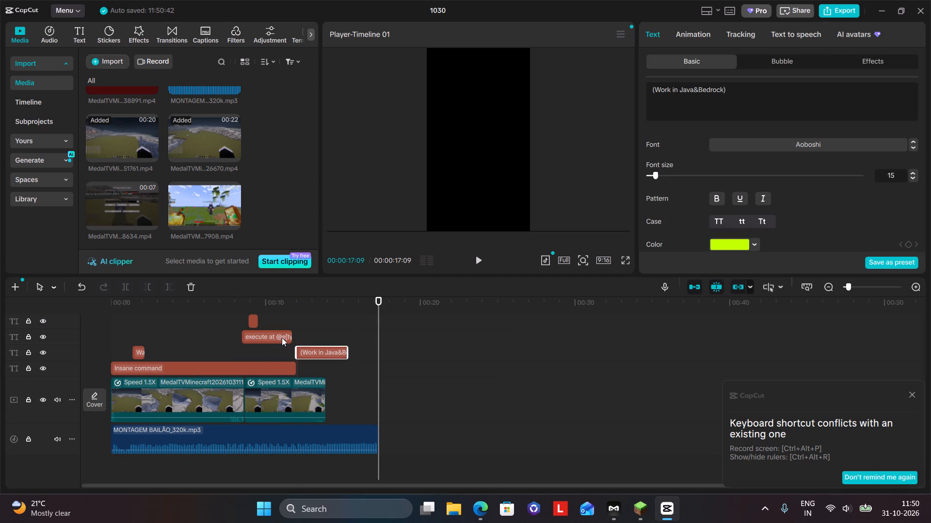
{"action": "left_click_drag", "start_coordinate": [282, 338], "coordinate": [338, 337]}
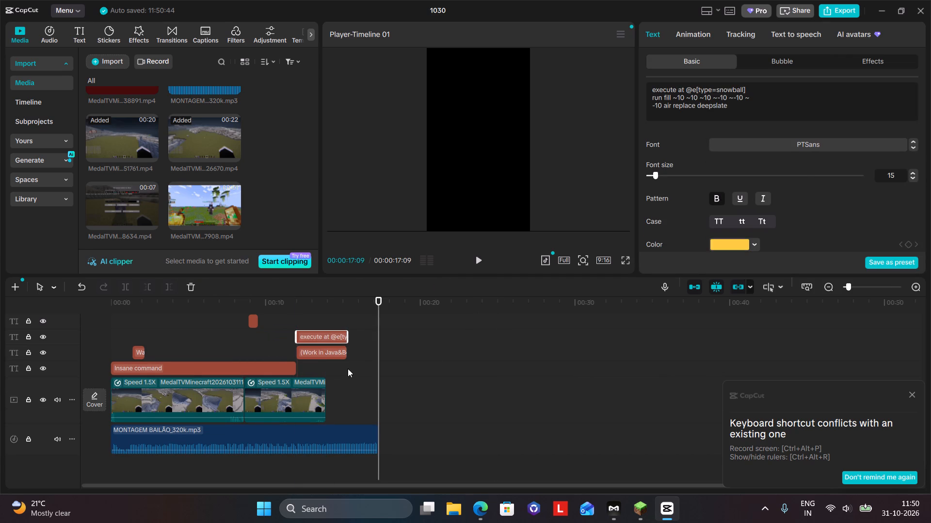
Replace the execute-command text with "/execute at @p run fill ~30 64 ~30 ~0 64 ~0 minecraft:grass_block", copied from the comment on Pixroo's YouTube Short.
{"action": "left_click", "coordinate": [324, 336]}
{"action": "left_click_drag", "start_coordinate": [734, 113], "coordinate": [630, 90]}
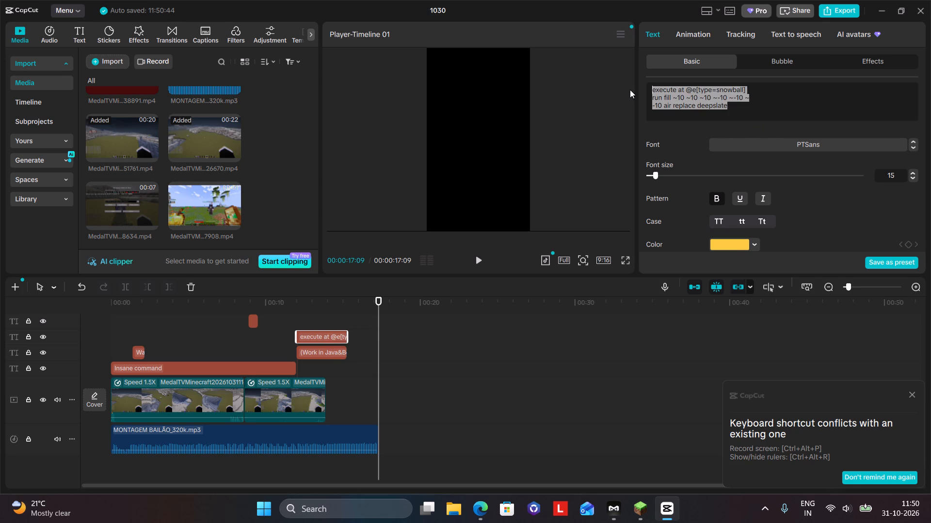
{"action": "key", "text": "BackSpace"}
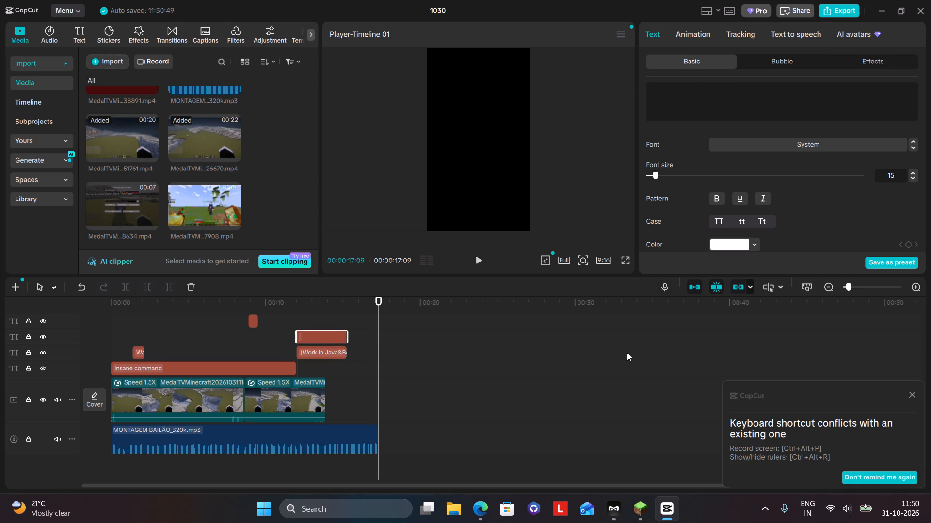
{"action": "left_click", "coordinate": [482, 510]}
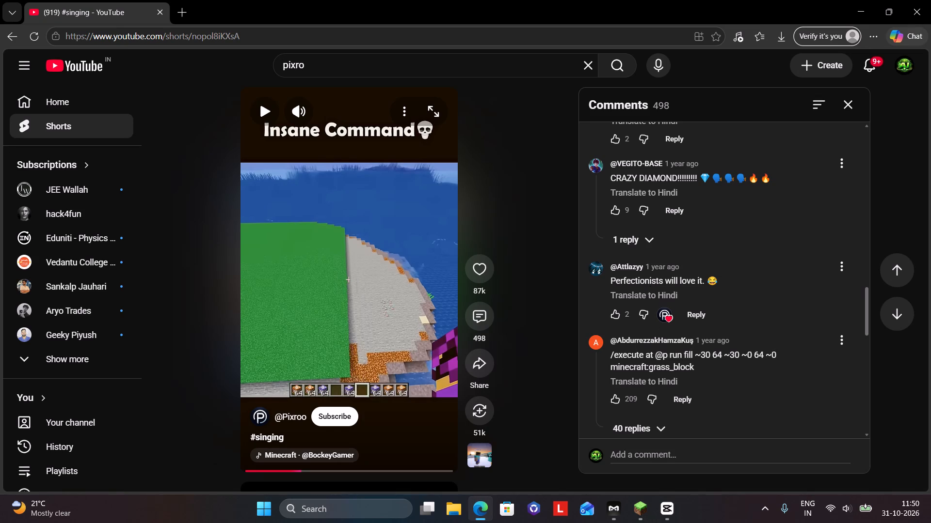
{"action": "left_click_drag", "start_coordinate": [606, 356], "coordinate": [674, 350]}
{"action": "left_click", "coordinate": [674, 351]}
{"action": "left_click", "coordinate": [613, 349]}
{"action": "left_click_drag", "start_coordinate": [608, 355], "coordinate": [706, 364]}
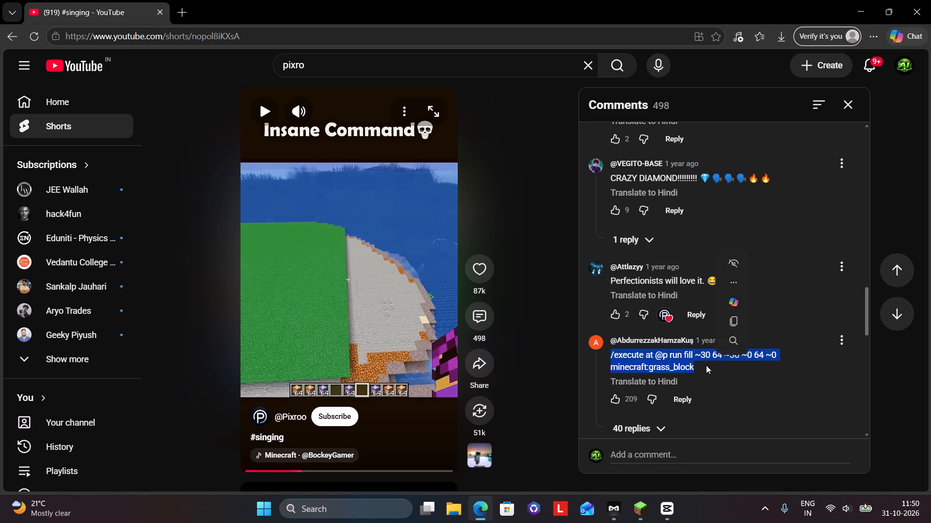
{"action": "key", "text": "ctrl+c"}
{"action": "key", "text": "ctrl+c"}
{"action": "key", "text": "ctrl+c"}
{"action": "key", "text": "ctrl+c"}
{"action": "key", "text": "ctrl+c"}
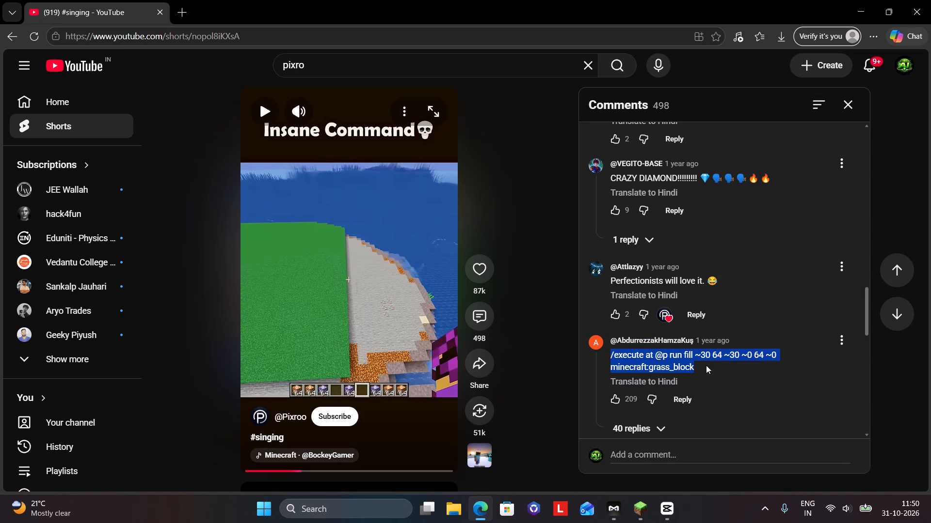
{"action": "left_click", "coordinate": [670, 508]}
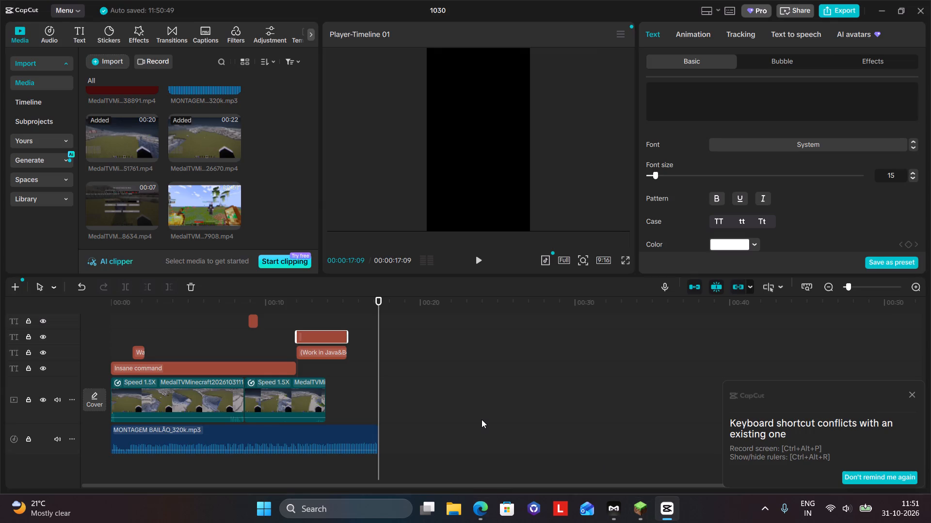
{"action": "key", "text": "ctrl+v"}
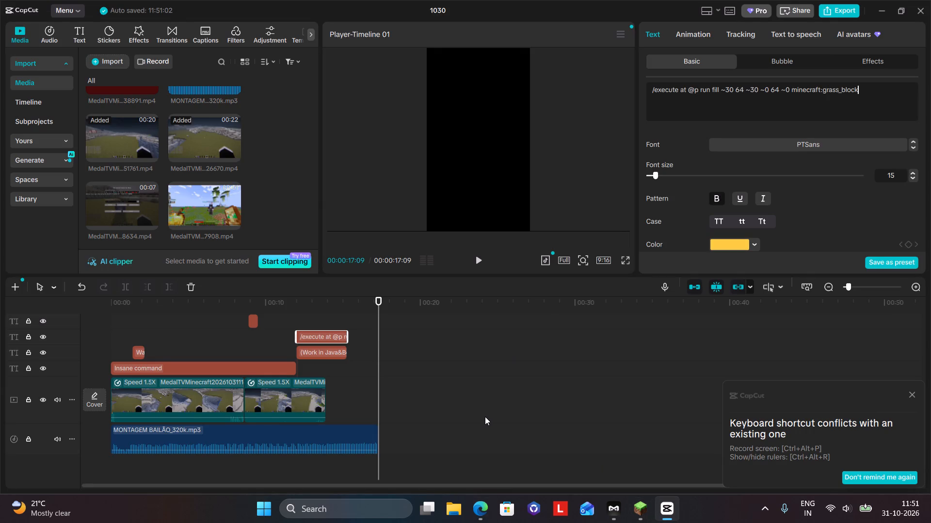
Check the command layout in Pixroo's YouTube Short and break the execute-command text onto a second line before "~0 64 ~0 minecraft:grass_block".
{"action": "left_click", "coordinate": [640, 503]}
{"action": "left_click", "coordinate": [480, 512]}
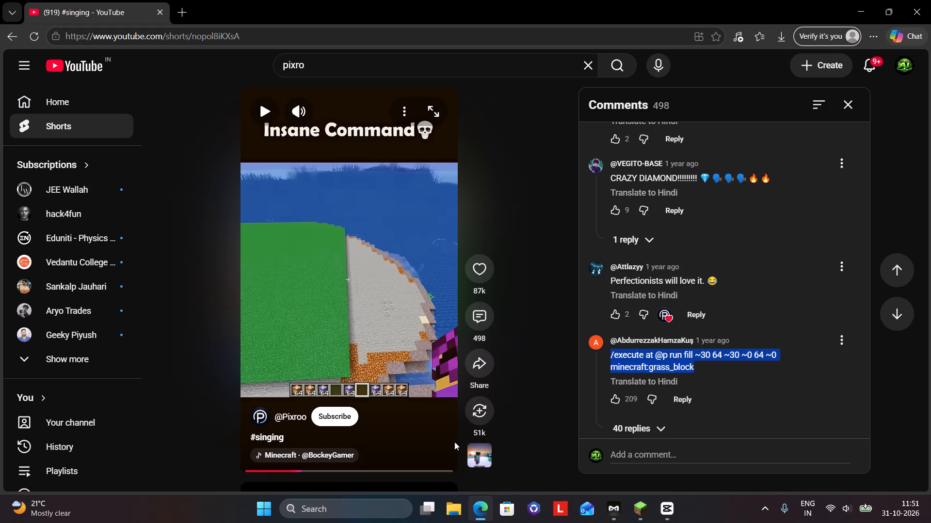
{"action": "left_click", "coordinate": [422, 467]}
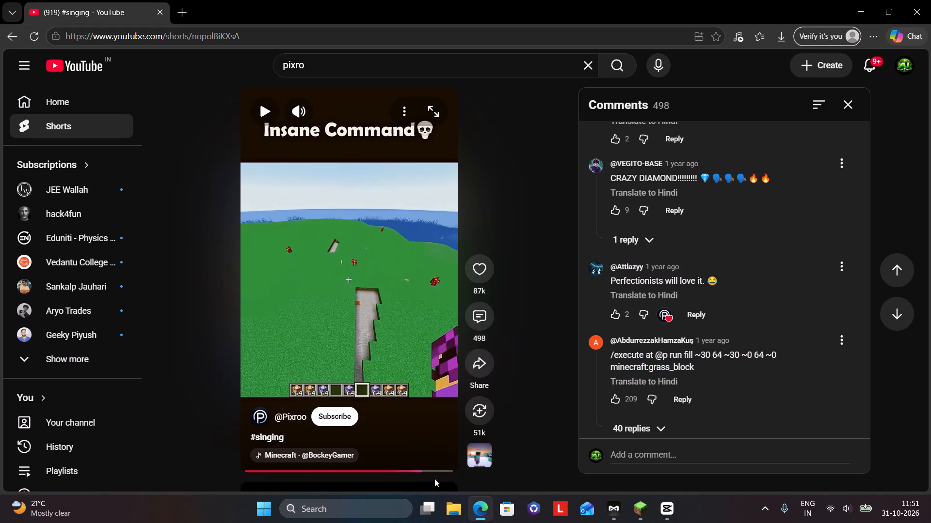
{"action": "left_click", "coordinate": [437, 473]}
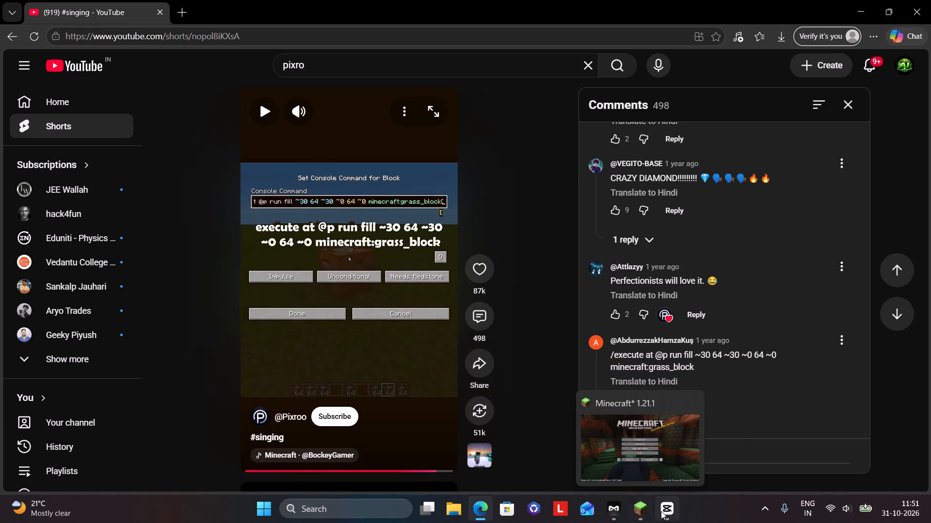
{"action": "left_click", "coordinate": [665, 511]}
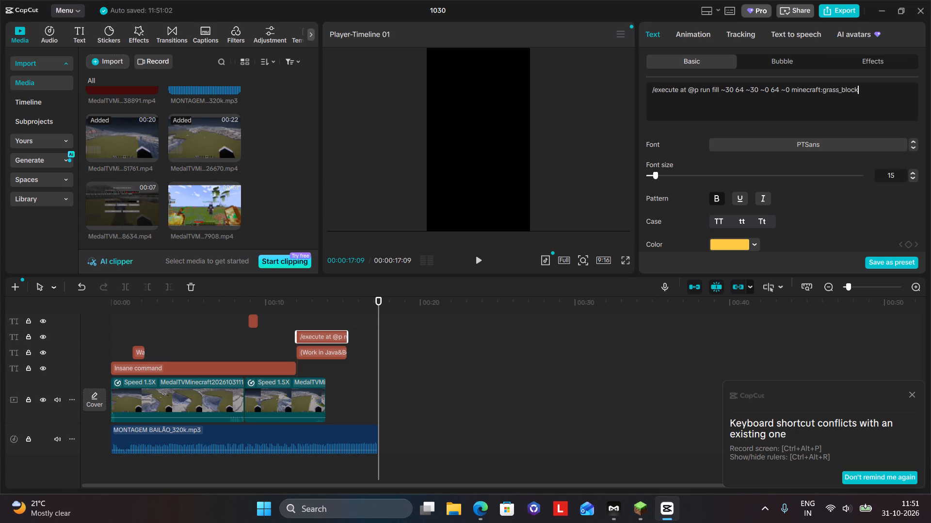
{"action": "left_click", "coordinate": [759, 87]}
{"action": "key", "text": "Return"}
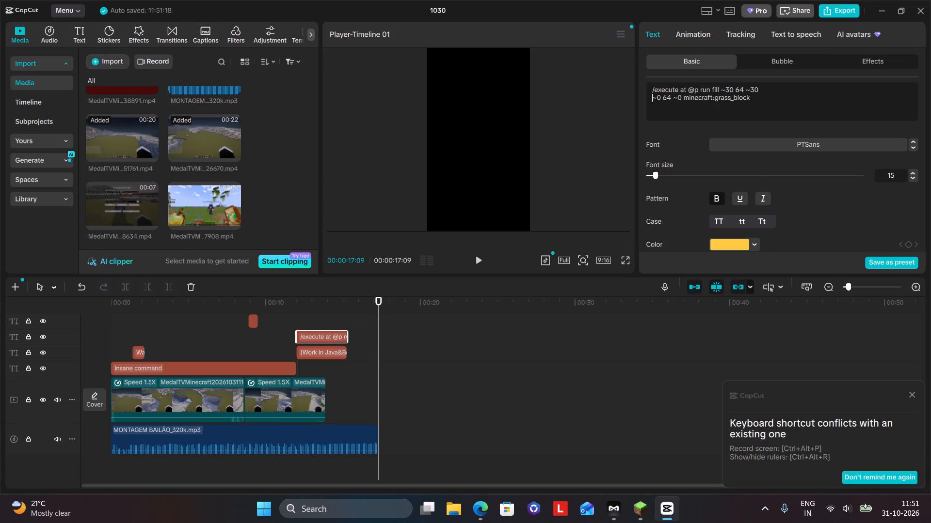
Append the 7-second command-block recording to the main track and trim its end to the music's end at about 17 s.
{"action": "scroll", "coordinate": [233, 189], "scroll_direction": "down", "scroll_amount": 3}
{"action": "left_click_drag", "start_coordinate": [109, 202], "coordinate": [351, 379]}
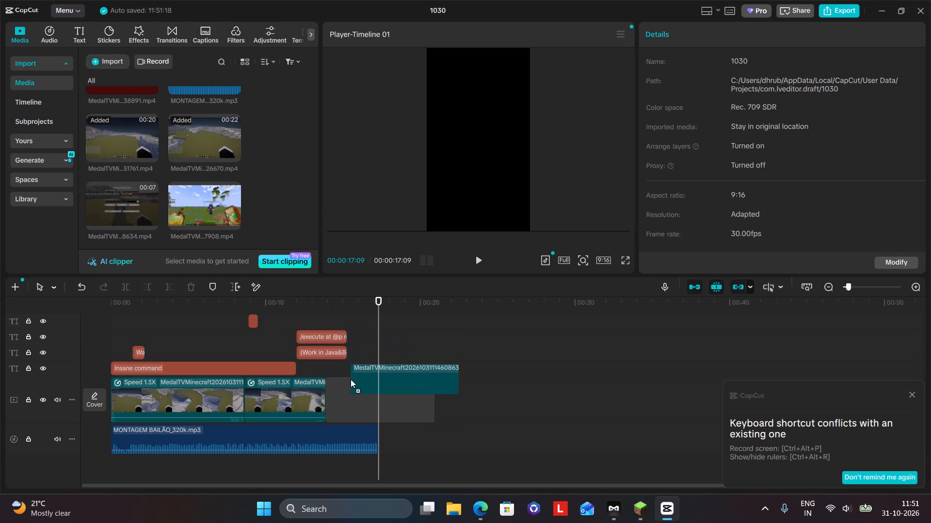
{"action": "left_click_drag", "start_coordinate": [351, 379], "coordinate": [348, 380]}
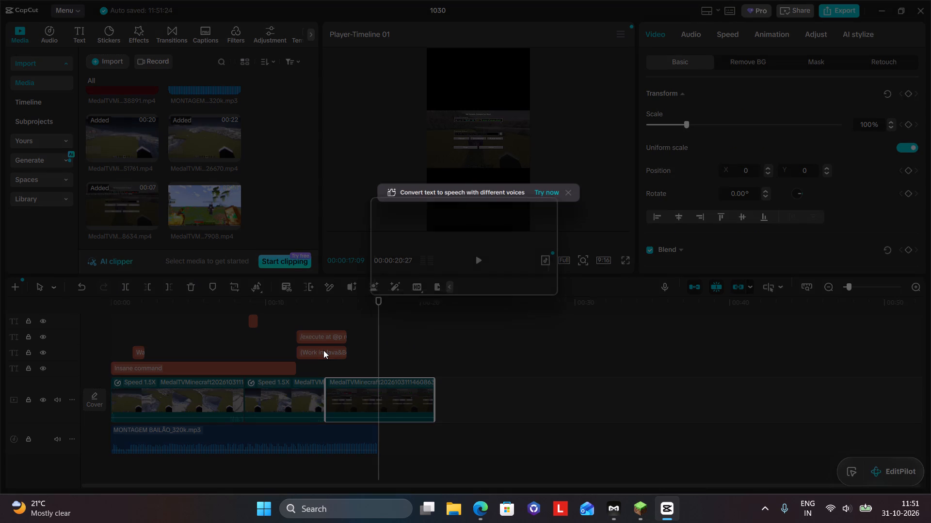
{"action": "left_click", "coordinate": [523, 280]}
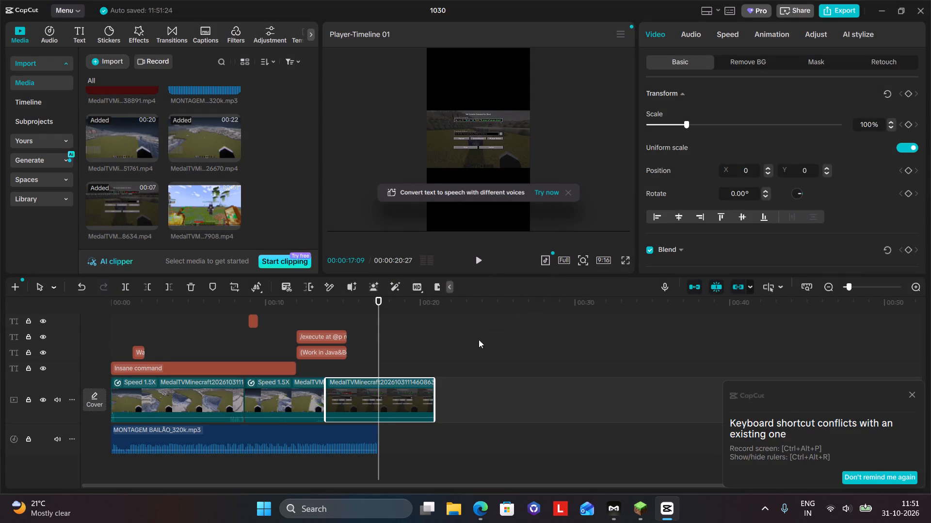
{"action": "left_click_drag", "start_coordinate": [435, 400], "coordinate": [376, 404]}
Move the "(Work in Java&Bedrock)" and execute-command texts over the command-block clip, starting at about 14 s.
{"action": "left_click_drag", "start_coordinate": [324, 349], "coordinate": [355, 356]}
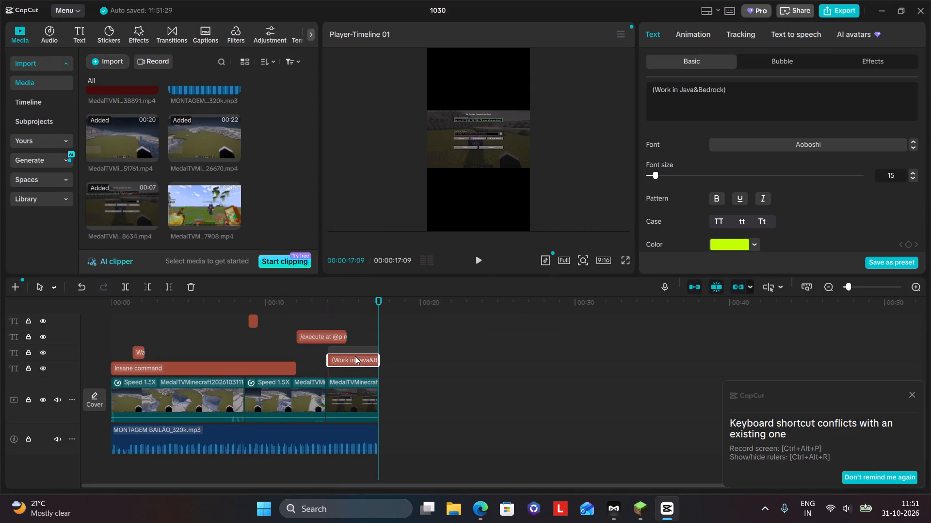
{"action": "left_click_drag", "start_coordinate": [355, 356], "coordinate": [359, 349]}
{"action": "left_click_drag", "start_coordinate": [326, 338], "coordinate": [363, 338]}
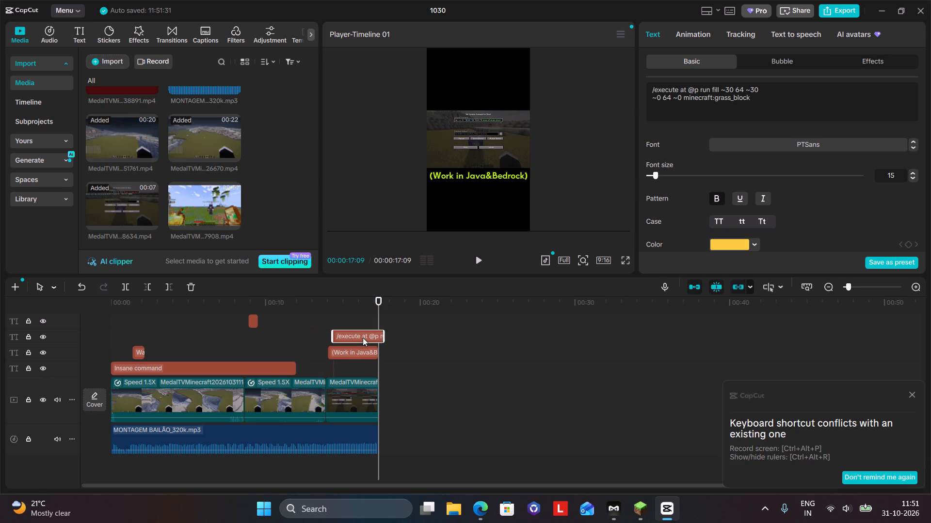
{"action": "left_click_drag", "start_coordinate": [363, 338], "coordinate": [357, 338]}
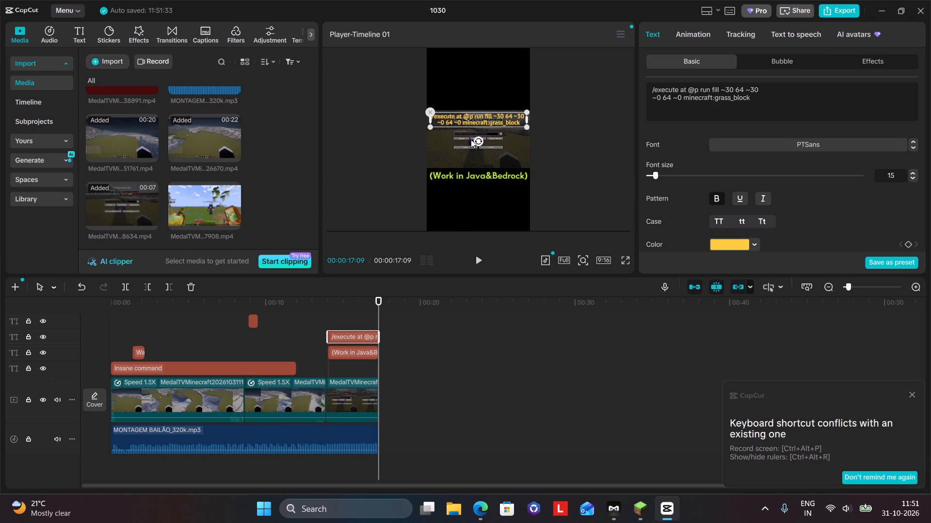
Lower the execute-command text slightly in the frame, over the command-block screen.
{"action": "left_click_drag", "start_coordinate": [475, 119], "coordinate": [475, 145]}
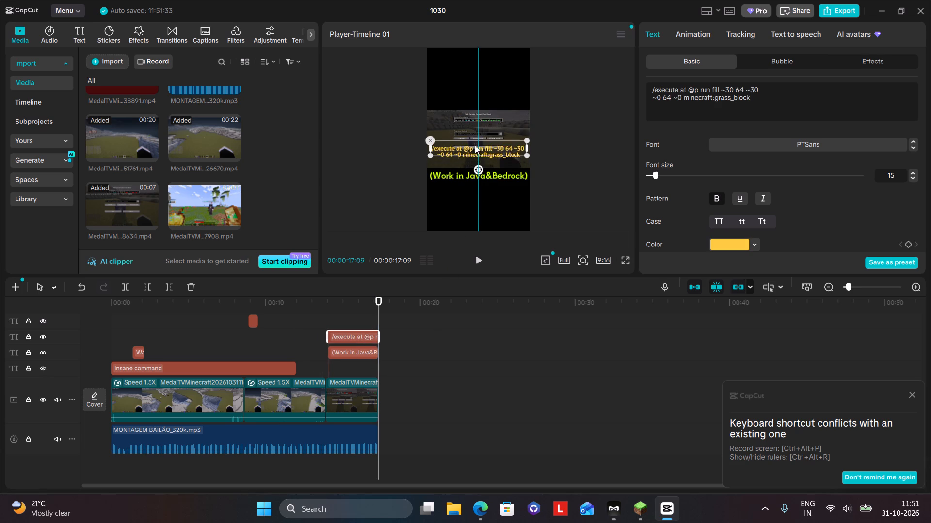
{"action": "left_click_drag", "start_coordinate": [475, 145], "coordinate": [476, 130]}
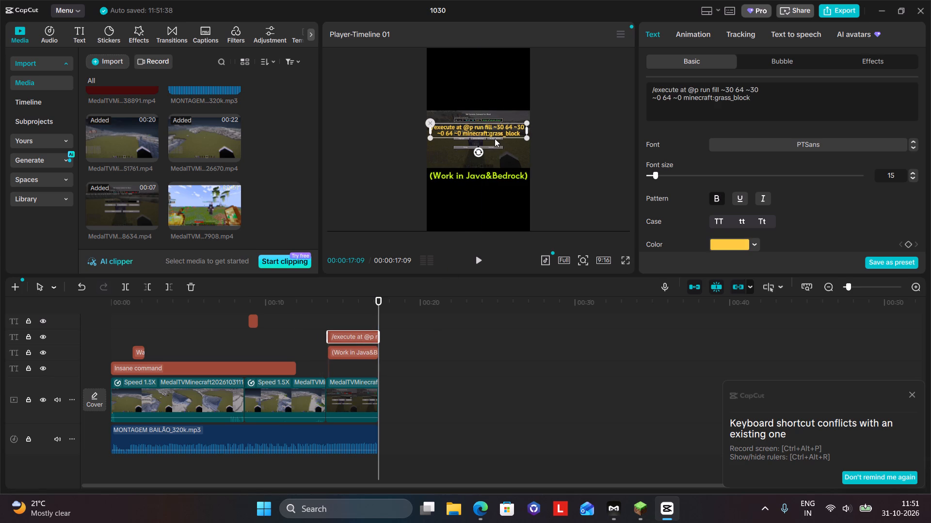
Keep the 9:16 aspect ratio and set the command-block clip's scale to 210%.
{"action": "left_click", "coordinate": [502, 160]}
{"action": "left_click", "coordinate": [602, 262]}
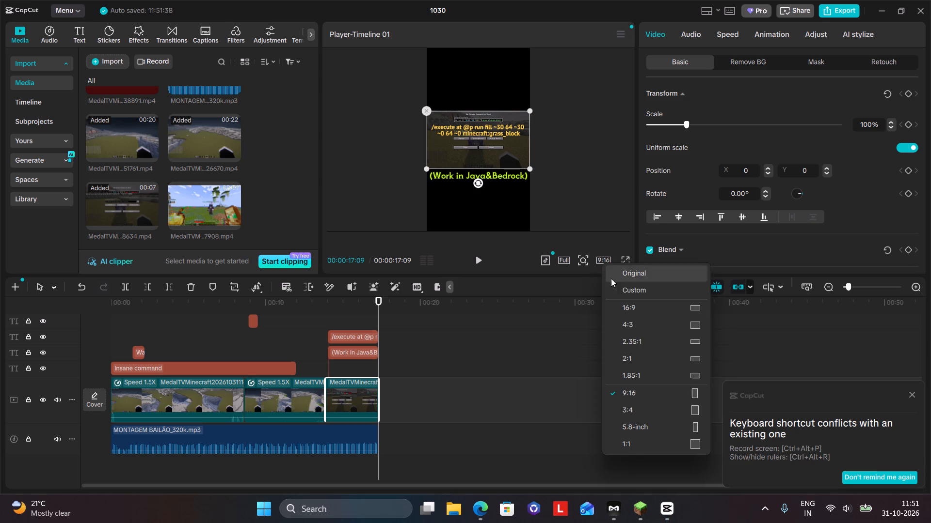
{"action": "left_click", "coordinate": [648, 393]}
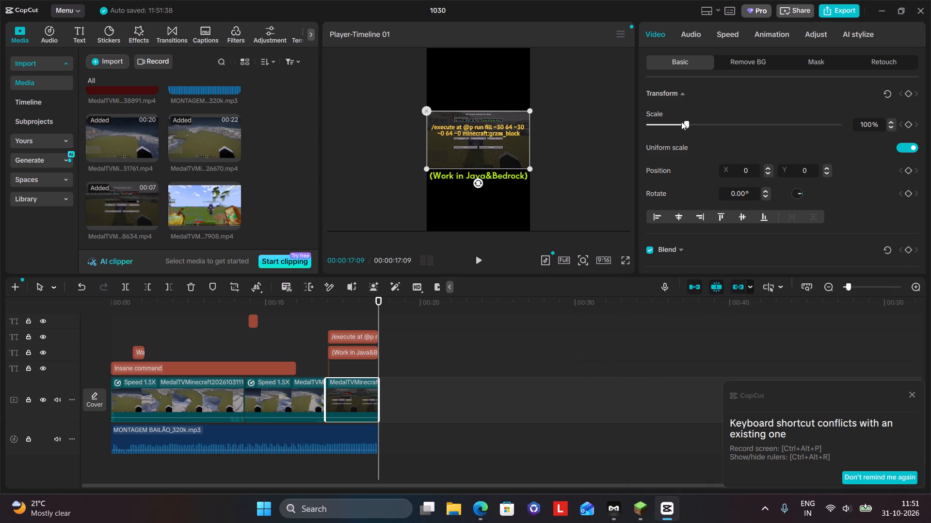
{"action": "left_click_drag", "start_coordinate": [681, 122], "coordinate": [727, 127]}
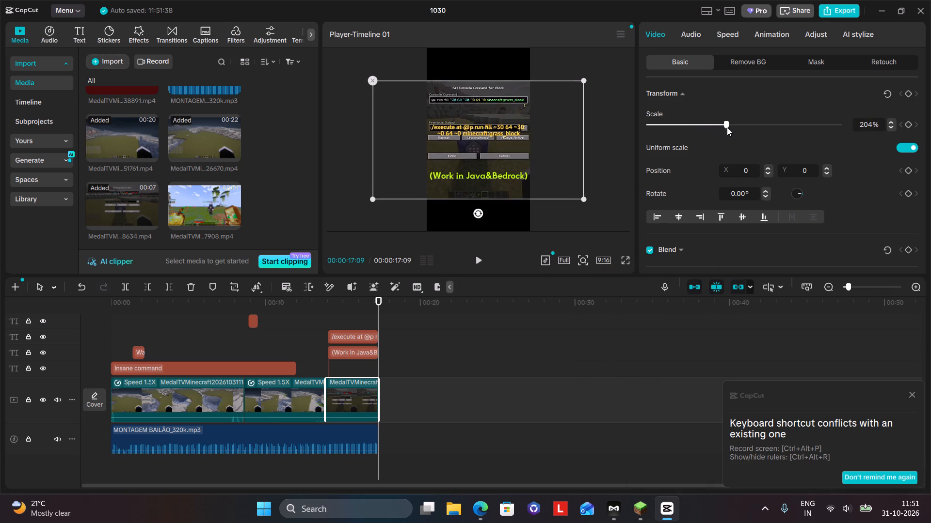
{"action": "left_click_drag", "start_coordinate": [727, 127], "coordinate": [728, 129]}
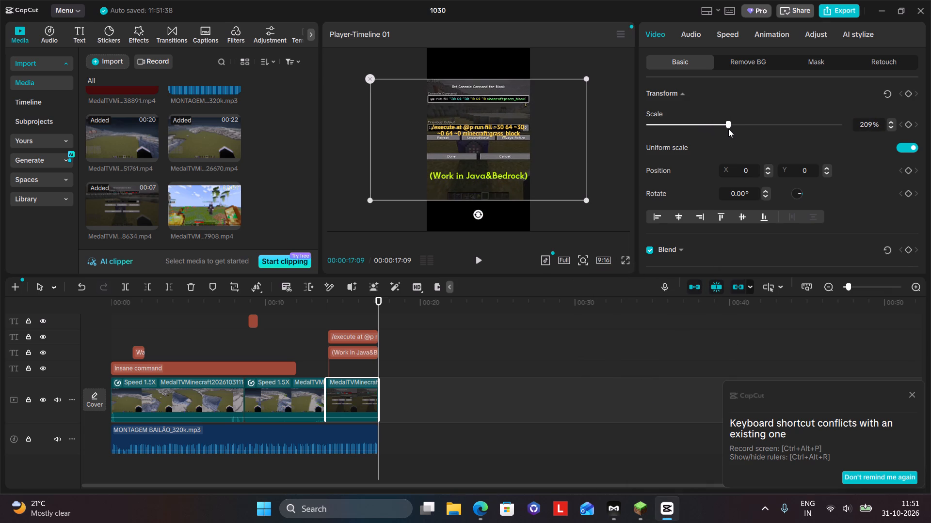
{"action": "left_click_drag", "start_coordinate": [728, 129], "coordinate": [729, 129]}
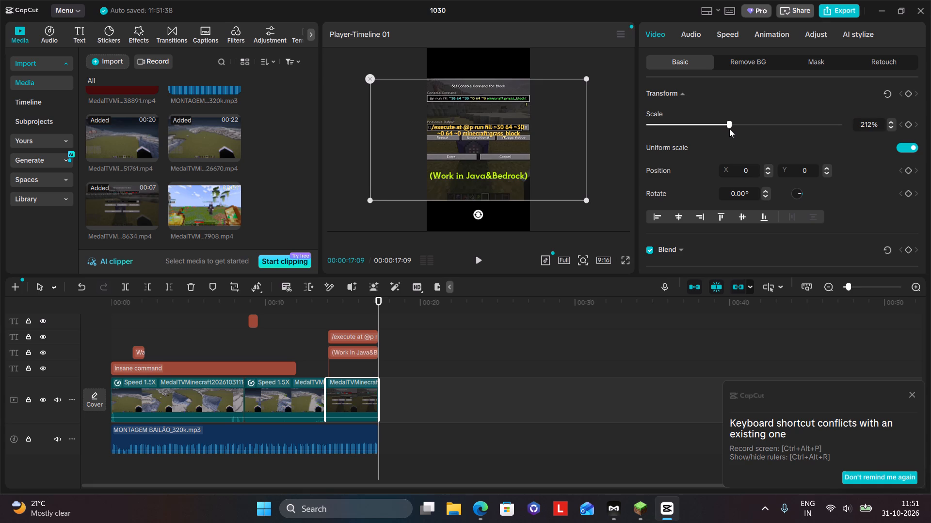
{"action": "left_click_drag", "start_coordinate": [729, 129], "coordinate": [728, 130]}
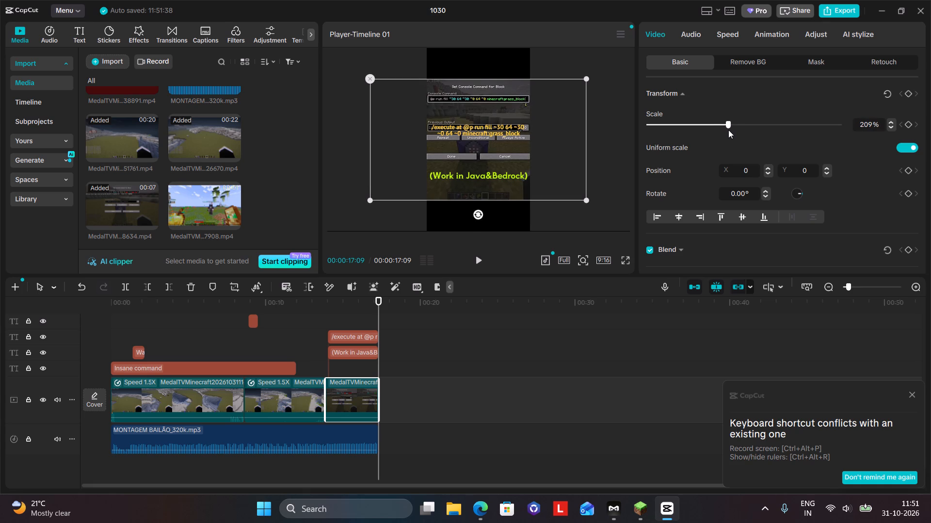
{"action": "left_click_drag", "start_coordinate": [728, 130], "coordinate": [729, 130]}
{"action": "left_click_drag", "start_coordinate": [881, 121], "coordinate": [829, 131]}
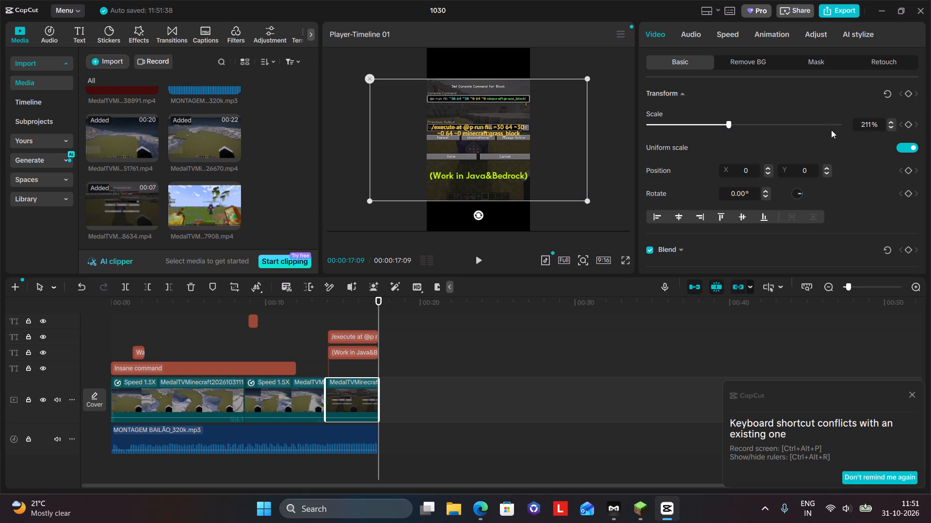
{"action": "left_click_drag", "start_coordinate": [855, 123], "coordinate": [874, 123]}
{"action": "left_click_drag", "start_coordinate": [860, 123], "coordinate": [874, 123]}
{"action": "key", "text": "BackSpace"}
{"action": "type", "text": "210"}
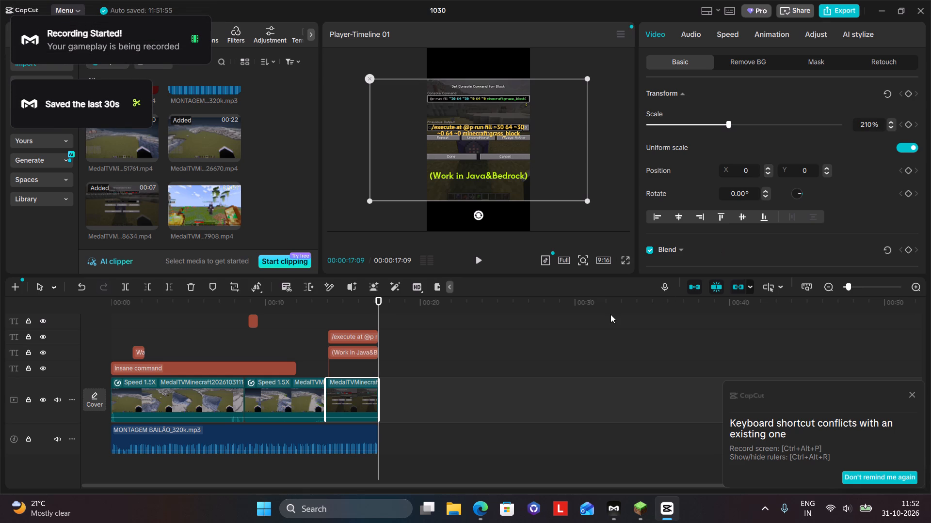
Switch to Medal and stop the accidentally started long recording.
{"action": "left_click", "coordinate": [621, 517]}
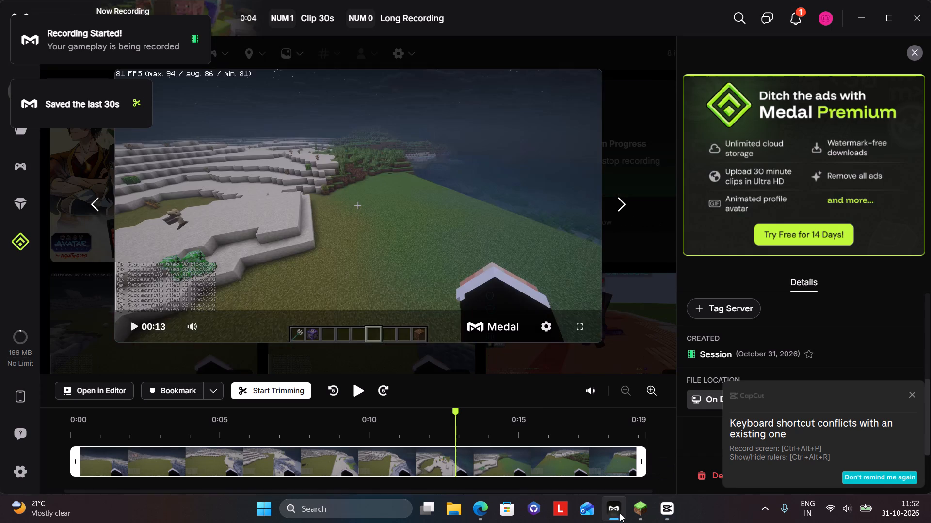
{"action": "key", "text": "0"}
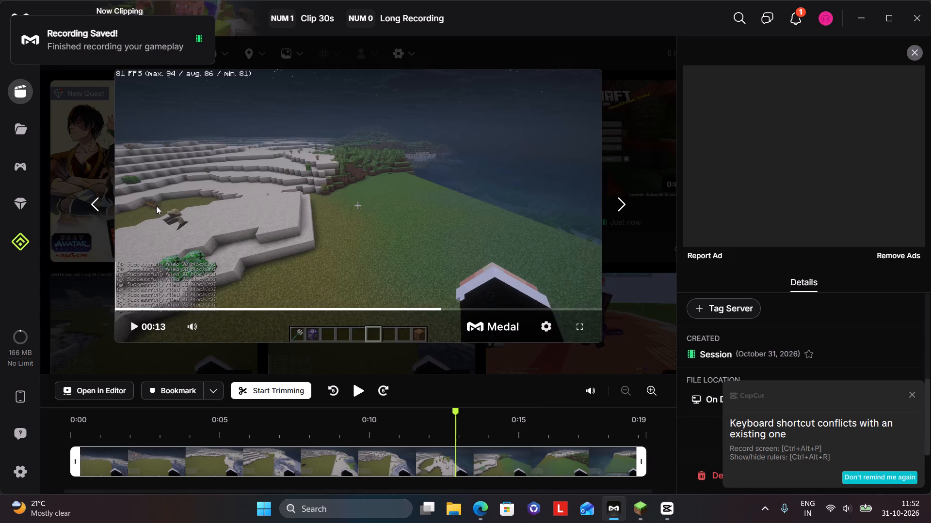
Delete the two new Minecraft title-screen recordings, 0:30 and 0:05 long, from Medal's library and return to CapCut.
{"action": "left_click", "coordinate": [13, 131]}
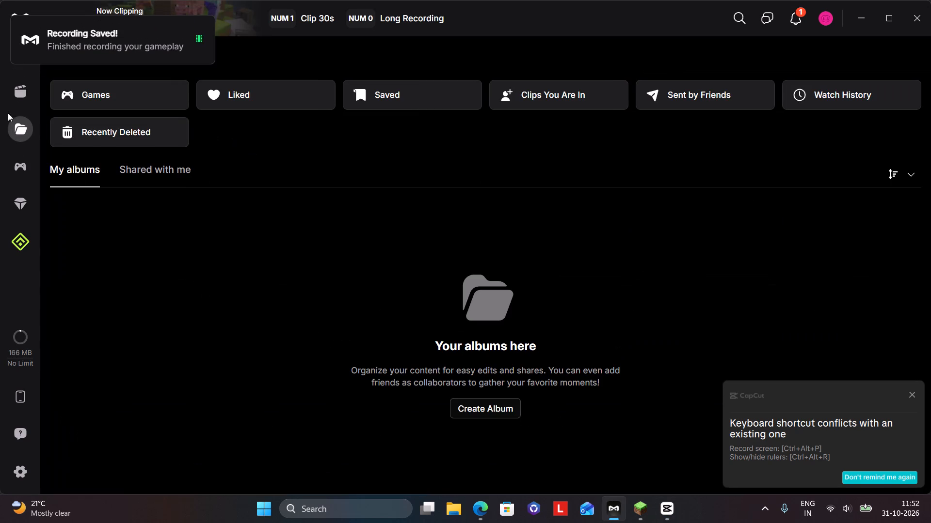
{"action": "left_click", "coordinate": [20, 103]}
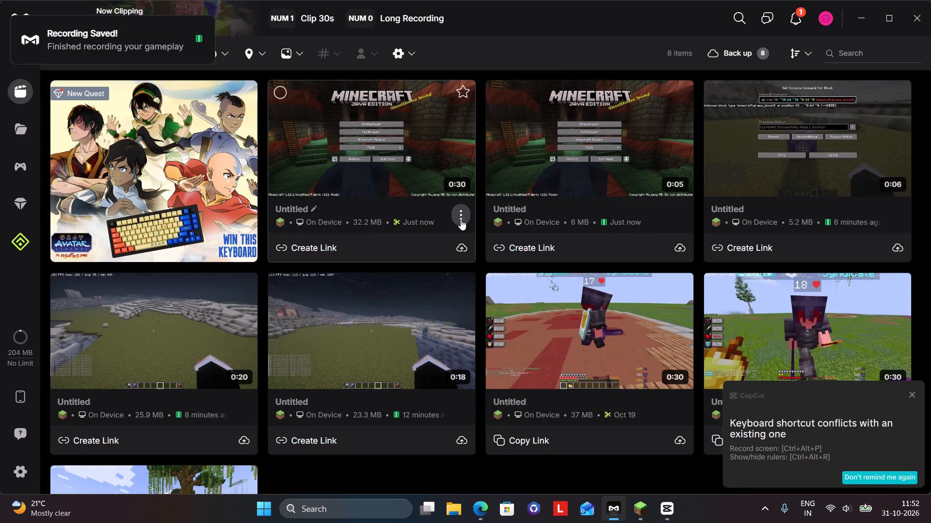
{"action": "left_click", "coordinate": [461, 219]}
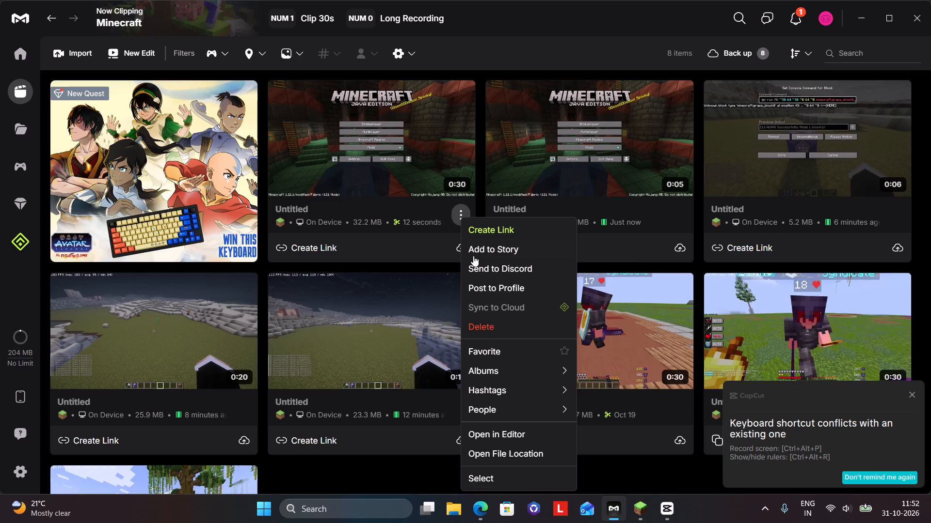
{"action": "left_click", "coordinate": [498, 321]}
{"action": "left_click", "coordinate": [497, 287]}
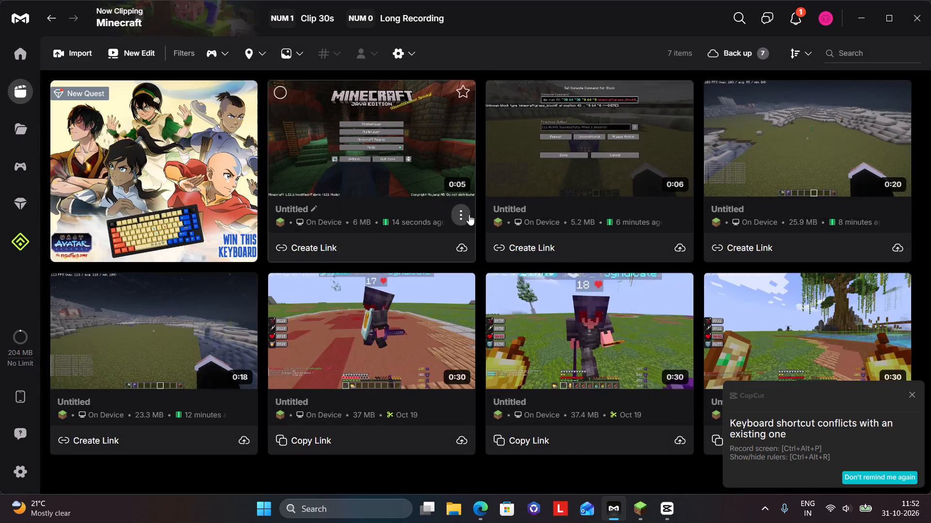
{"action": "left_click", "coordinate": [465, 213]}
{"action": "left_click", "coordinate": [496, 268]}
{"action": "left_click", "coordinate": [499, 283]}
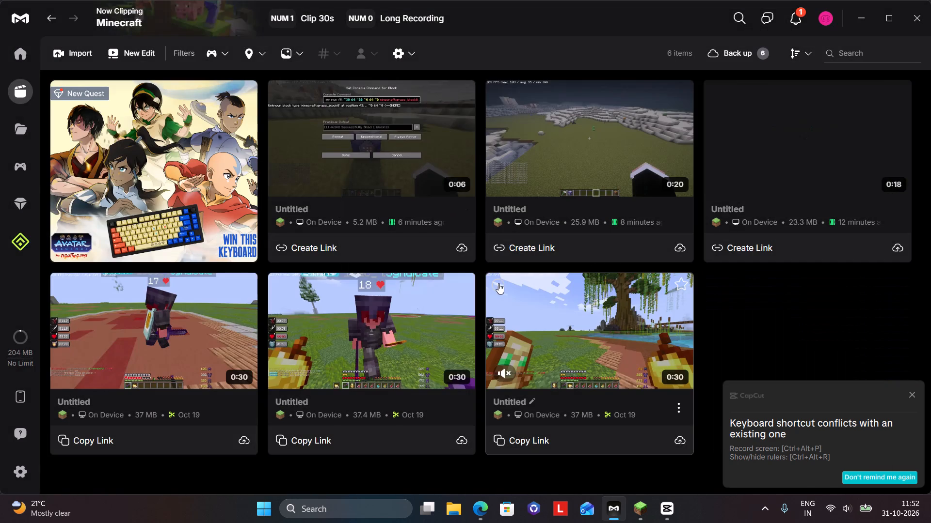
{"action": "left_click", "coordinate": [620, 512]}
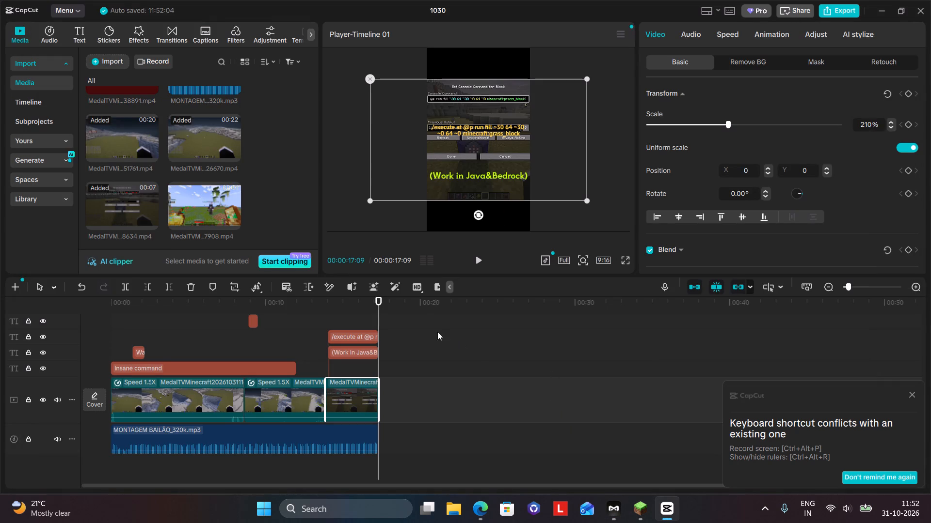
Move the execute-command text up in the frame, between the Console Command and Previous Output fields.
{"action": "left_click_drag", "start_coordinate": [466, 130], "coordinate": [466, 125]}
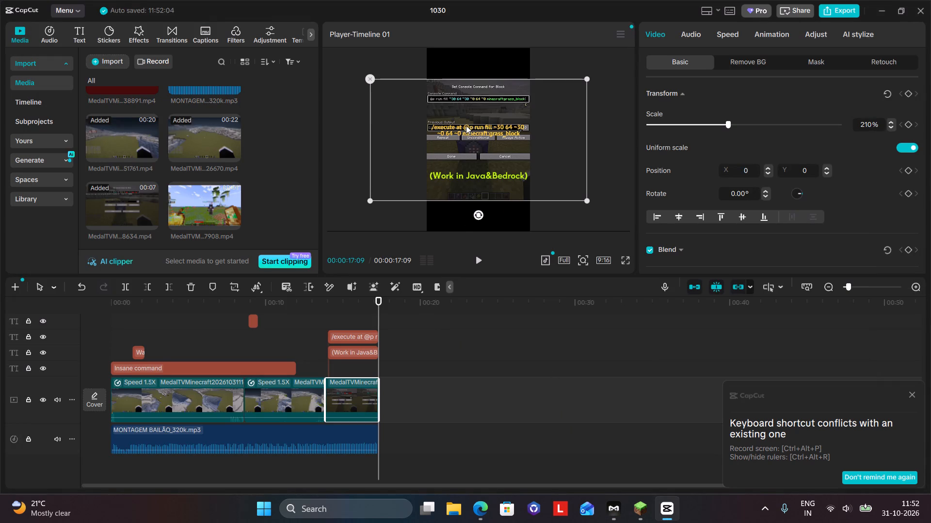
{"action": "left_click_drag", "start_coordinate": [466, 125], "coordinate": [466, 123]}
{"action": "left_click", "coordinate": [467, 130]}
{"action": "left_click", "coordinate": [622, 156]}
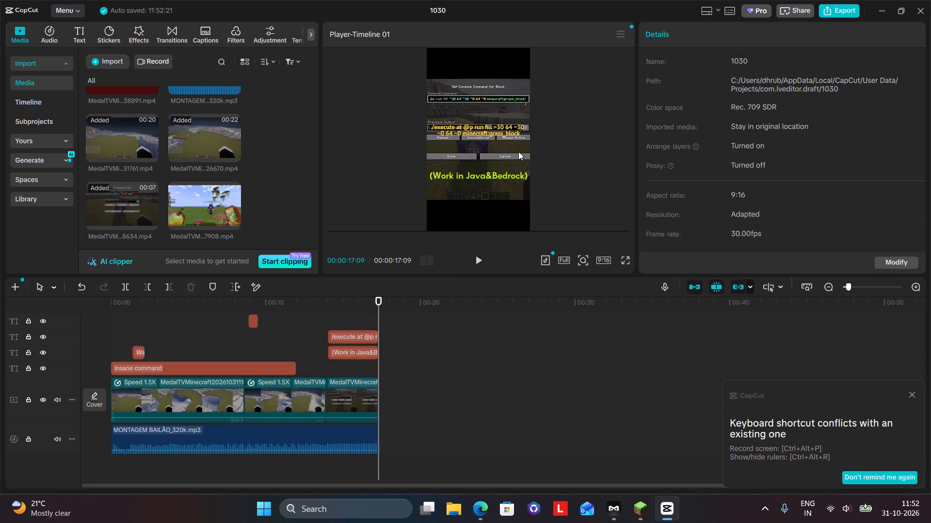
{"action": "left_click_drag", "start_coordinate": [481, 129], "coordinate": [477, 113]}
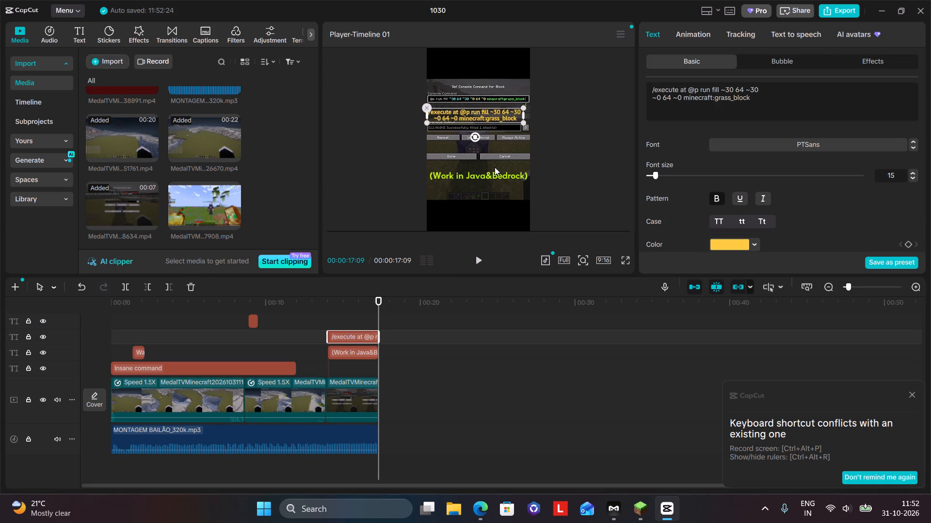
Nudge the execute-command text slightly so it sits centred in the frame, between the Console Command and Previous Output fields.
{"action": "left_click_drag", "start_coordinate": [477, 113], "coordinate": [482, 112]}
{"action": "left_click", "coordinate": [489, 178]}
{"action": "left_click", "coordinate": [565, 192]}
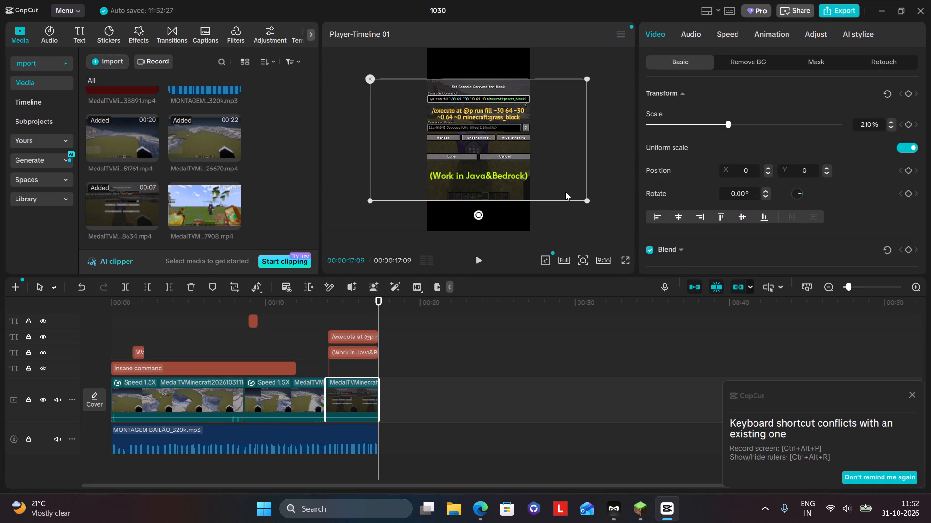
{"action": "left_click", "coordinate": [342, 191]}
Change the execute-command text's colour to white.
{"action": "left_click", "coordinate": [475, 109]}
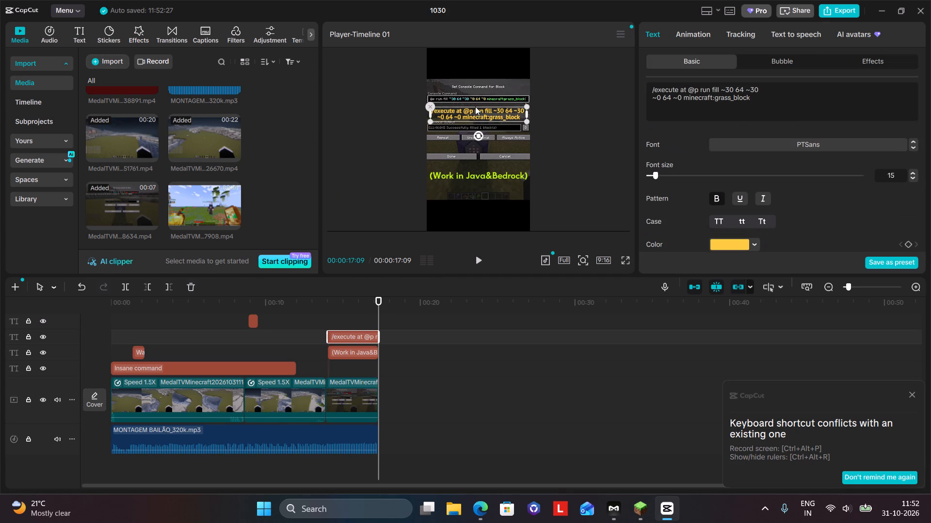
{"action": "left_click", "coordinate": [738, 245]}
{"action": "left_click_drag", "start_coordinate": [729, 291], "coordinate": [610, 230]}
{"action": "left_click", "coordinate": [573, 174]}
{"action": "left_click", "coordinate": [573, 223]}
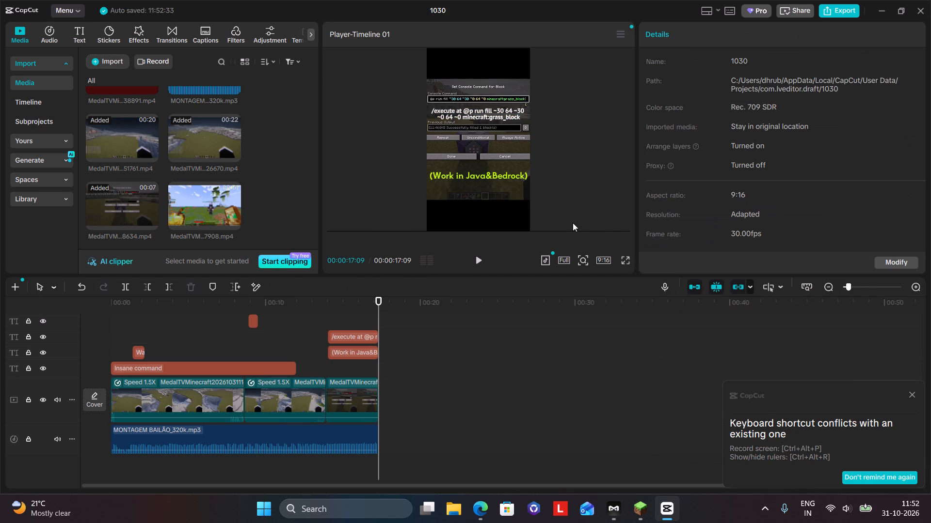
Change the "(Work in Java&Bedrock)" text's colour to green 00B518.
{"action": "left_click", "coordinate": [493, 178]}
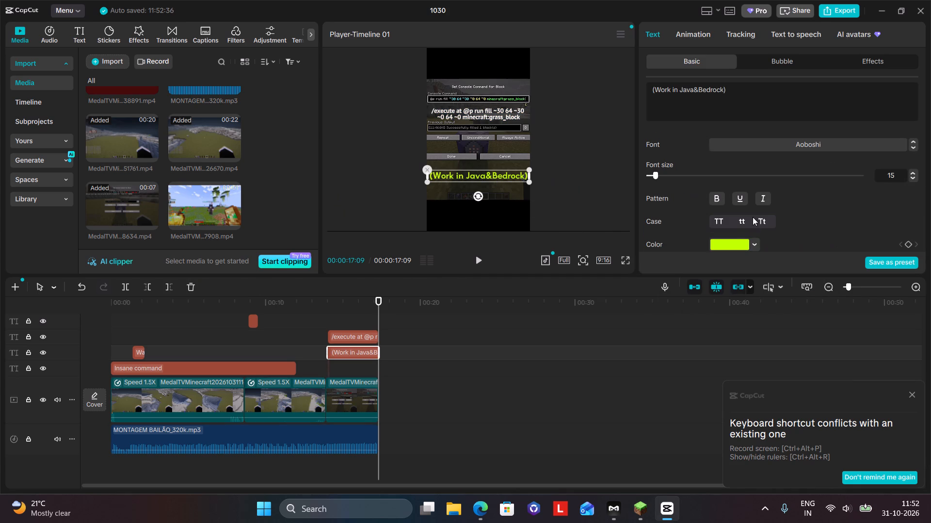
{"action": "left_click", "coordinate": [743, 237]}
{"action": "left_click", "coordinate": [742, 243]}
{"action": "left_click_drag", "start_coordinate": [733, 349], "coordinate": [749, 343]}
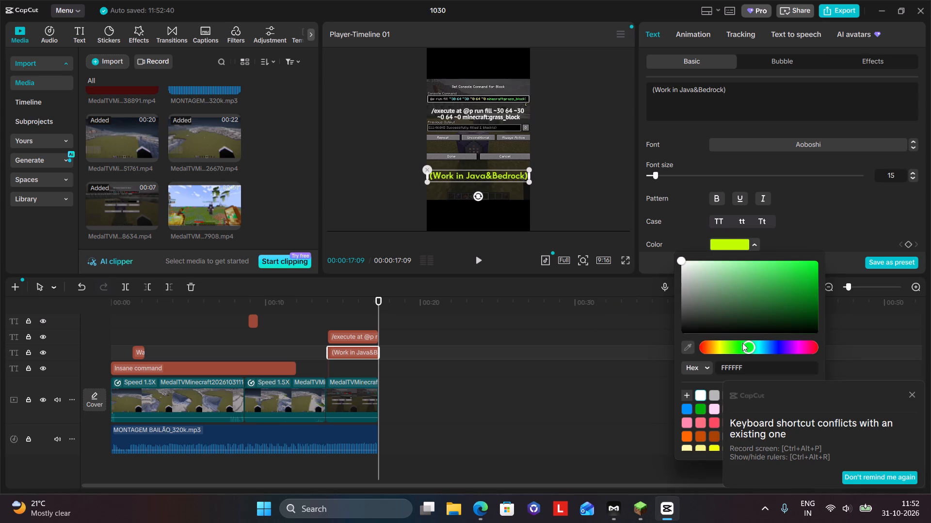
{"action": "left_click_drag", "start_coordinate": [808, 293], "coordinate": [835, 282]}
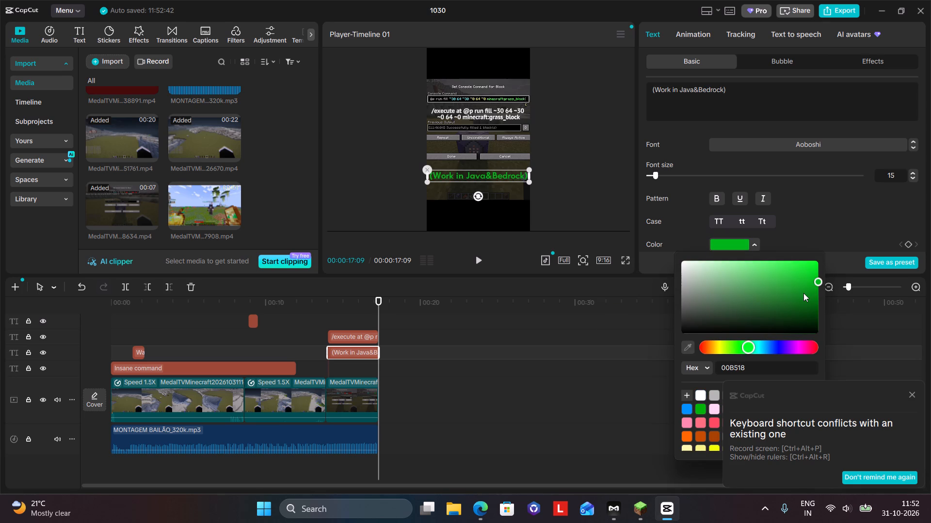
{"action": "left_click", "coordinate": [542, 422]}
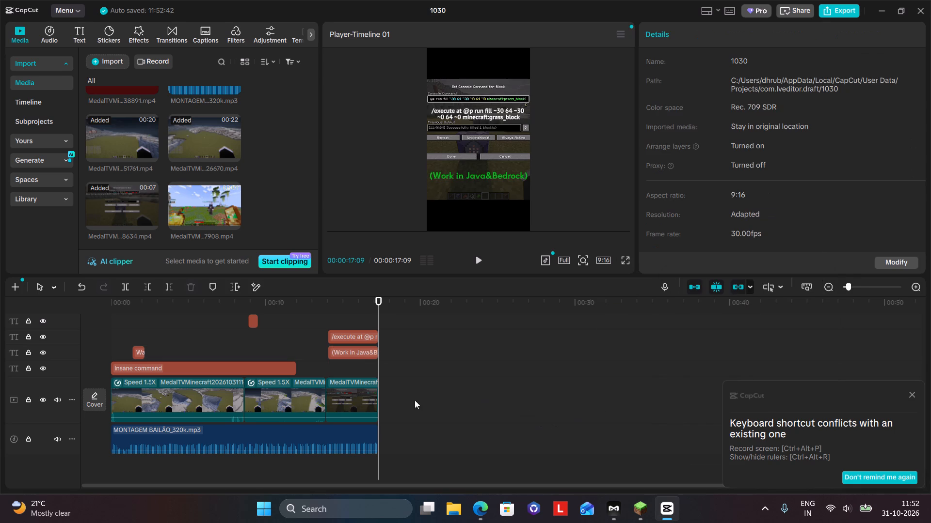
Extend the "Insane command" text on the timeline to the start of the command-block clip.
{"action": "left_click", "coordinate": [280, 368]}
{"action": "left_click_drag", "start_coordinate": [296, 369], "coordinate": [320, 373]}
Lengthen the SUBSCRIBE text and move it right after the command-block clip, onto the same track as "Insane command".
{"action": "left_click_drag", "start_coordinate": [378, 313], "coordinate": [243, 328]}
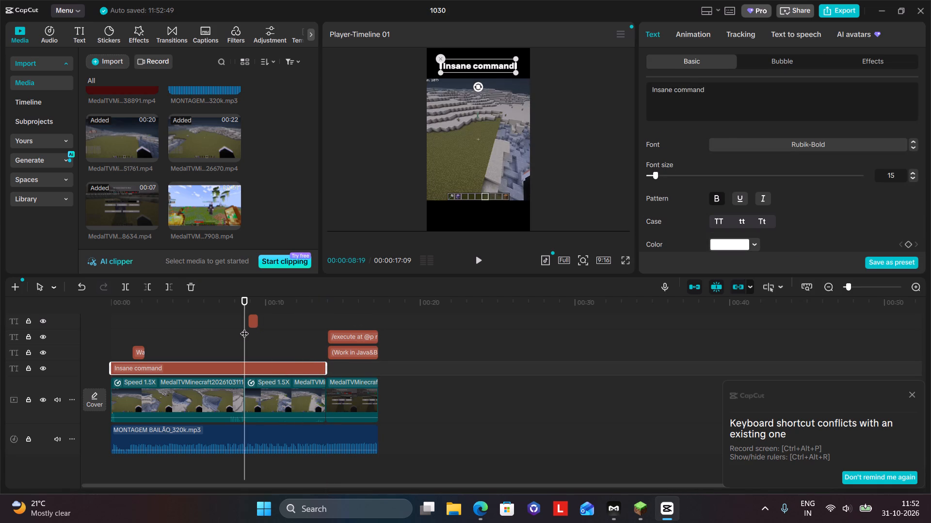
{"action": "left_click", "coordinate": [245, 327]}
{"action": "left_click_drag", "start_coordinate": [256, 320], "coordinate": [288, 357]}
{"action": "left_click_drag", "start_coordinate": [263, 317], "coordinate": [392, 345]}
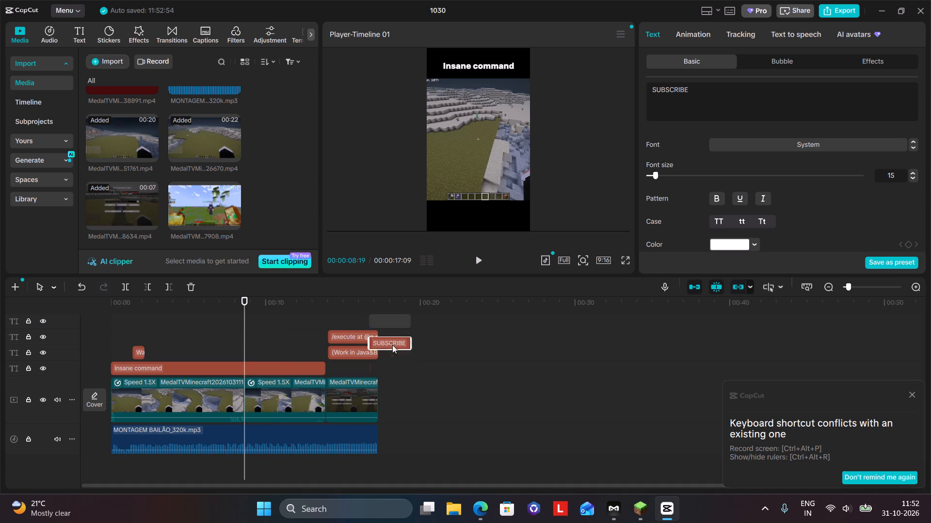
{"action": "left_click_drag", "start_coordinate": [392, 345], "coordinate": [398, 318]}
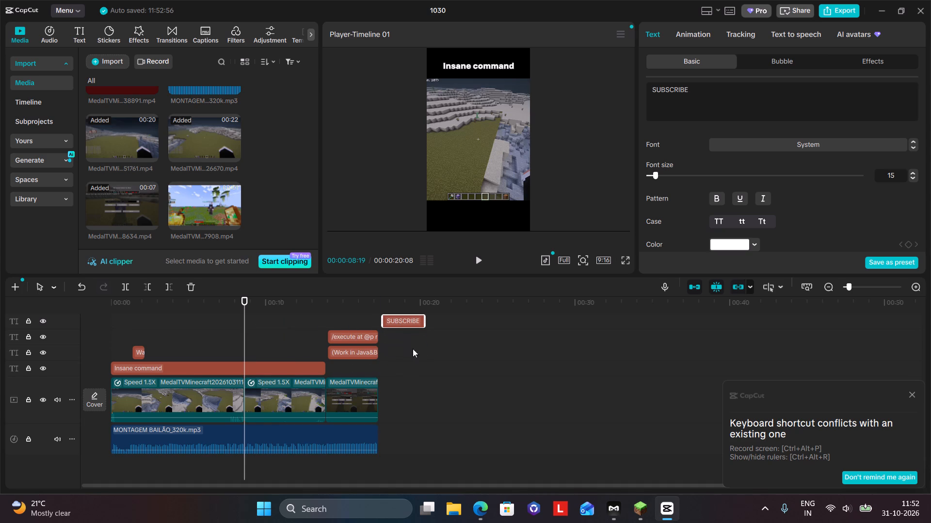
{"action": "scroll", "coordinate": [418, 386], "scroll_direction": "up", "scroll_amount": 1}
{"action": "left_click_drag", "start_coordinate": [402, 338], "coordinate": [395, 338]}
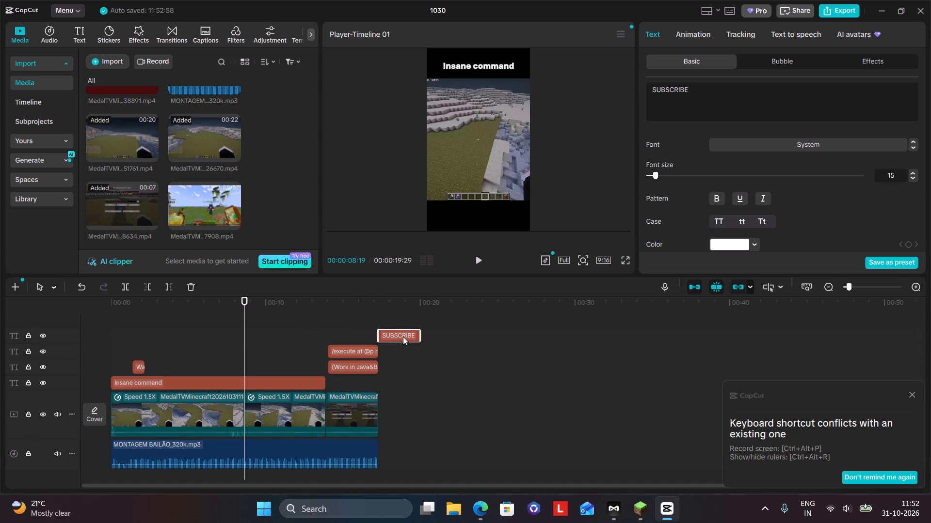
{"action": "left_click_drag", "start_coordinate": [403, 335], "coordinate": [406, 384]}
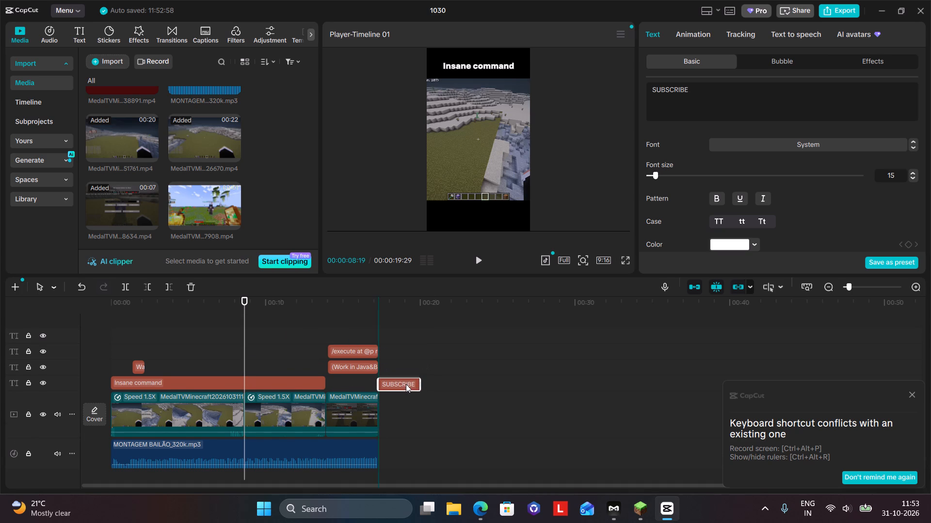
{"action": "left_click_drag", "start_coordinate": [406, 384], "coordinate": [404, 384]}
Shorten the SUBSCRIBE text so that it ends at 00:00:18:00.
{"action": "left_click_drag", "start_coordinate": [417, 368], "coordinate": [410, 368]}
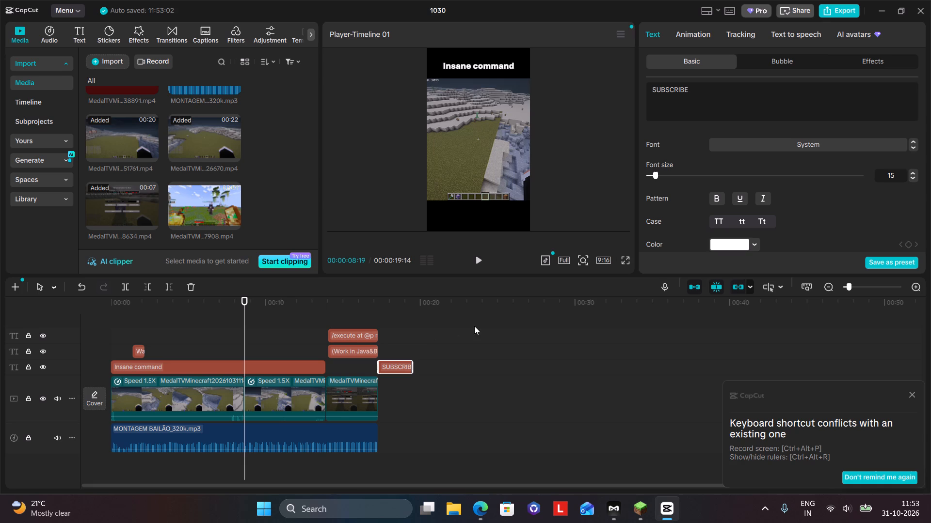
{"action": "left_click", "coordinate": [716, 92]}
{"action": "left_click_drag", "start_coordinate": [413, 368], "coordinate": [400, 368]}
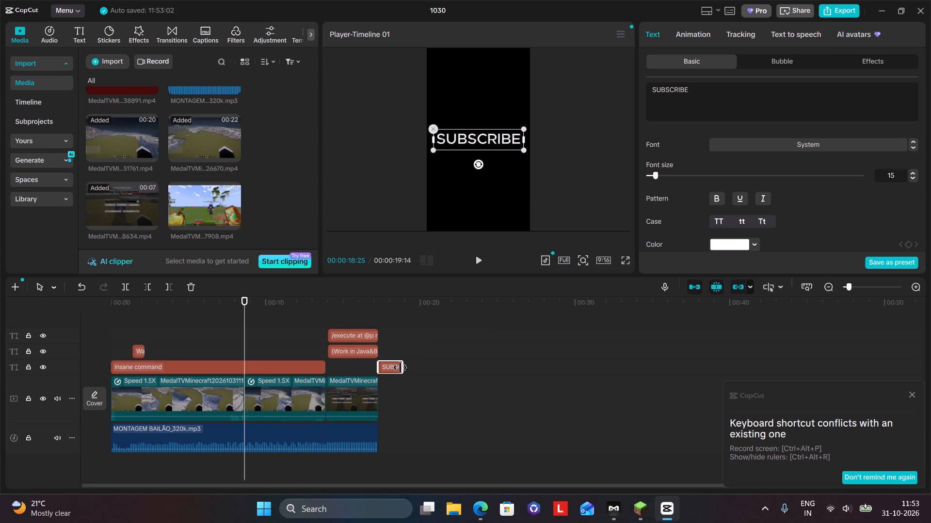
{"action": "left_click_drag", "start_coordinate": [400, 368], "coordinate": [387, 373]}
{"action": "left_click", "coordinate": [421, 391]}
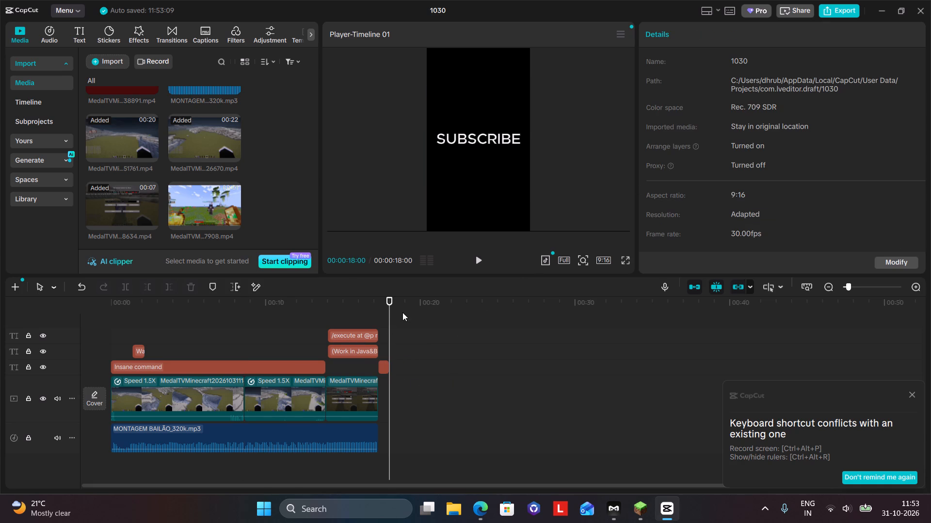
Play the opening and shift the "Wait for Command" text about one second later on the timeline.
{"action": "left_click_drag", "start_coordinate": [392, 301], "coordinate": [12, 312]}
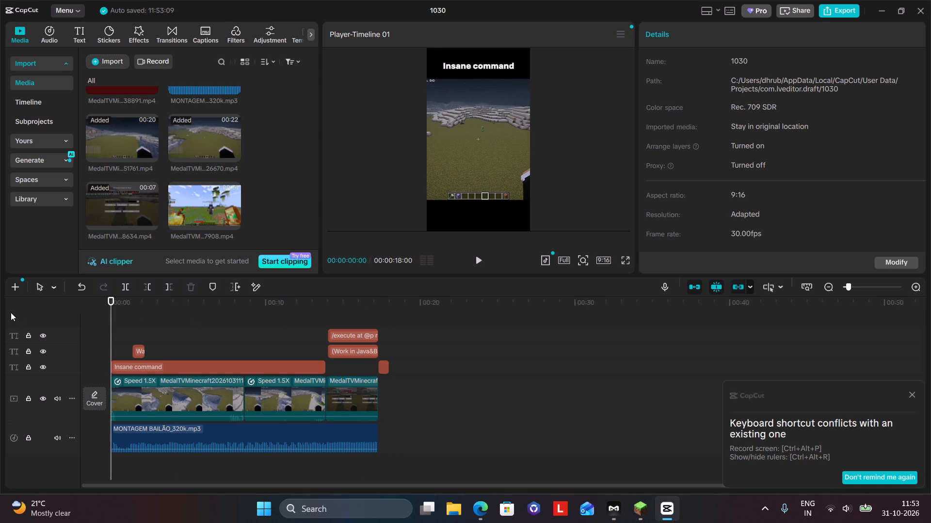
{"action": "key", "text": "space"}
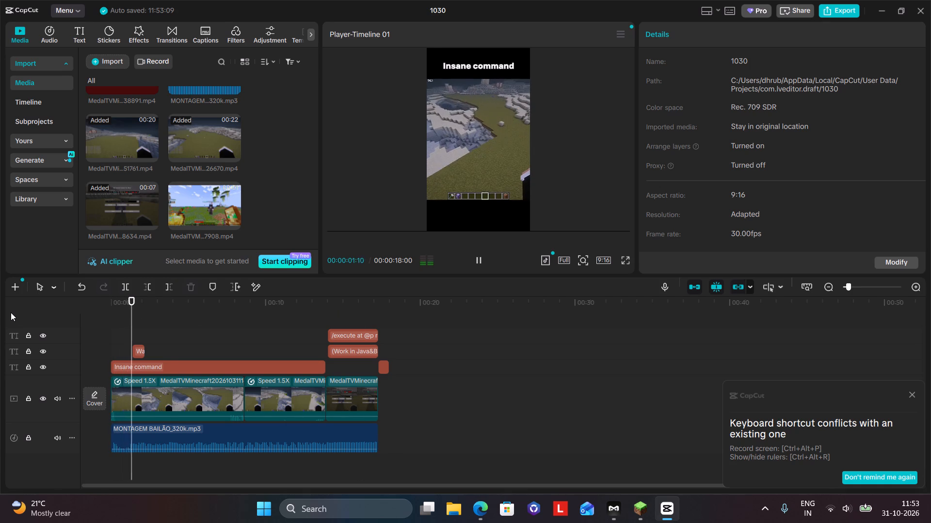
{"action": "key", "text": "space"}
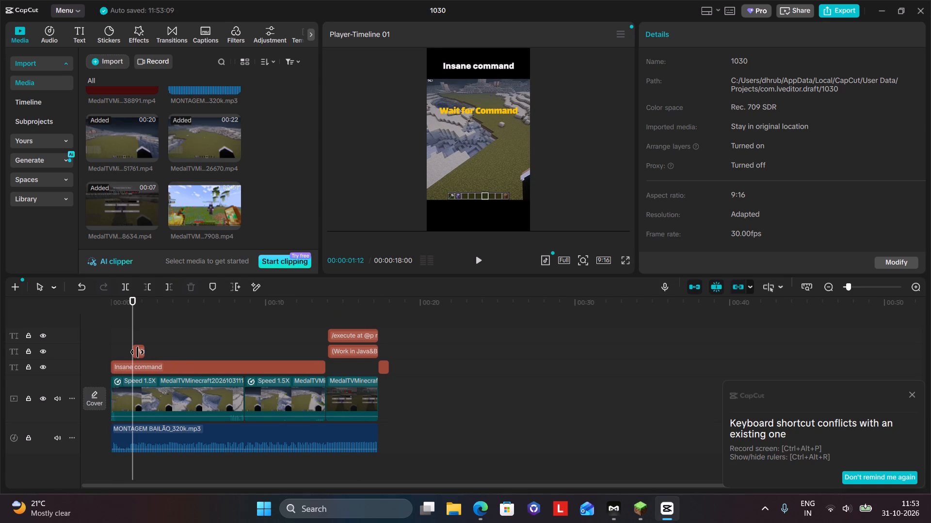
{"action": "left_click", "coordinate": [177, 348]}
{"action": "left_click", "coordinate": [139, 351]}
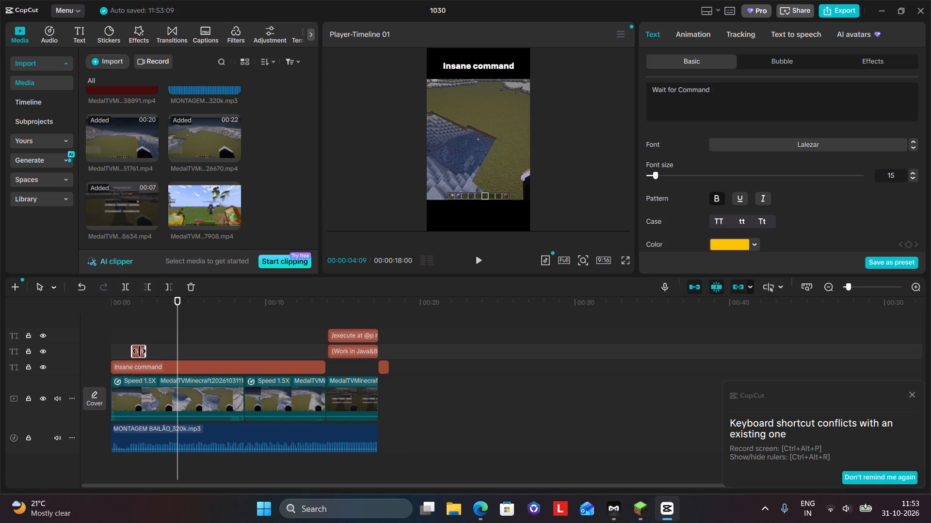
{"action": "left_click_drag", "start_coordinate": [139, 351], "coordinate": [154, 353]}
Replay the video's opening in short bursts, examining the first two seconds for a cut point that fits the music.
{"action": "left_click_drag", "start_coordinate": [179, 309], "coordinate": [82, 310]}
{"action": "key", "text": "space"}
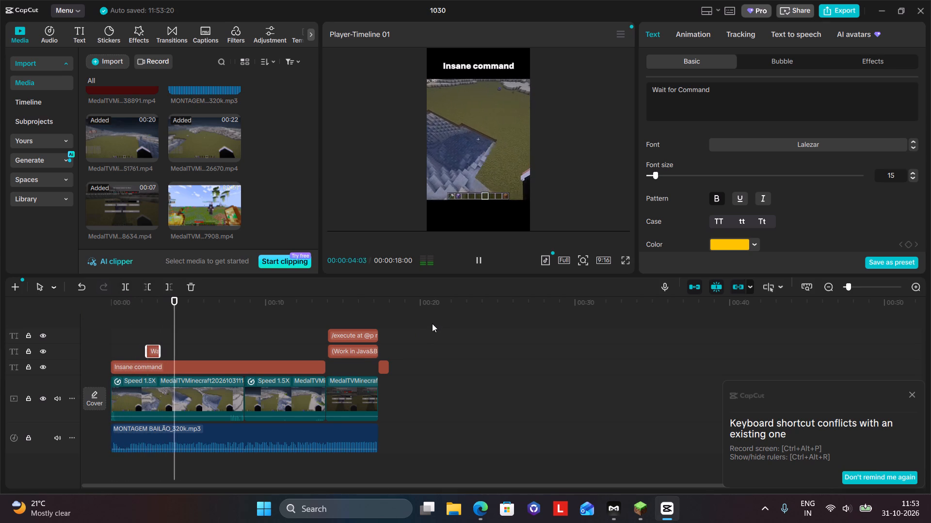
{"action": "key", "text": "space"}
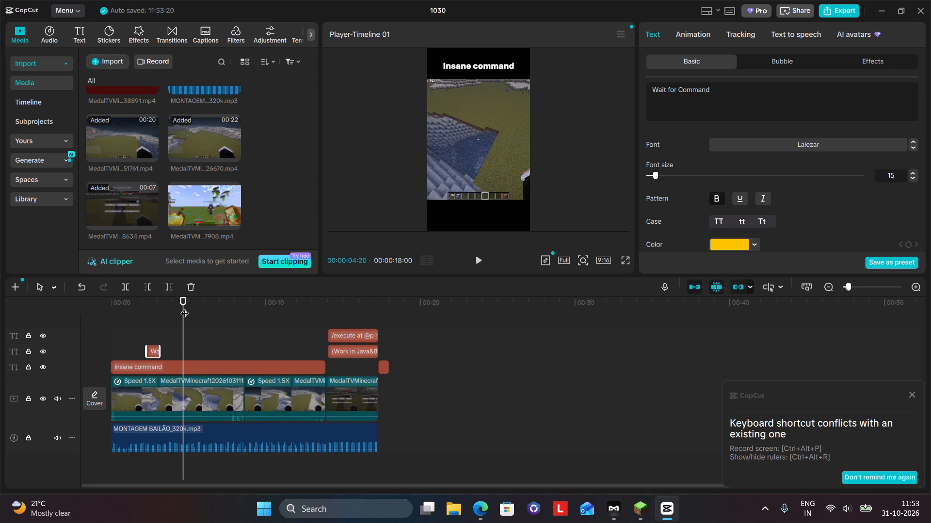
{"action": "left_click_drag", "start_coordinate": [184, 307], "coordinate": [74, 318]}
{"action": "key", "text": "space"}
{"action": "key", "text": "space"}
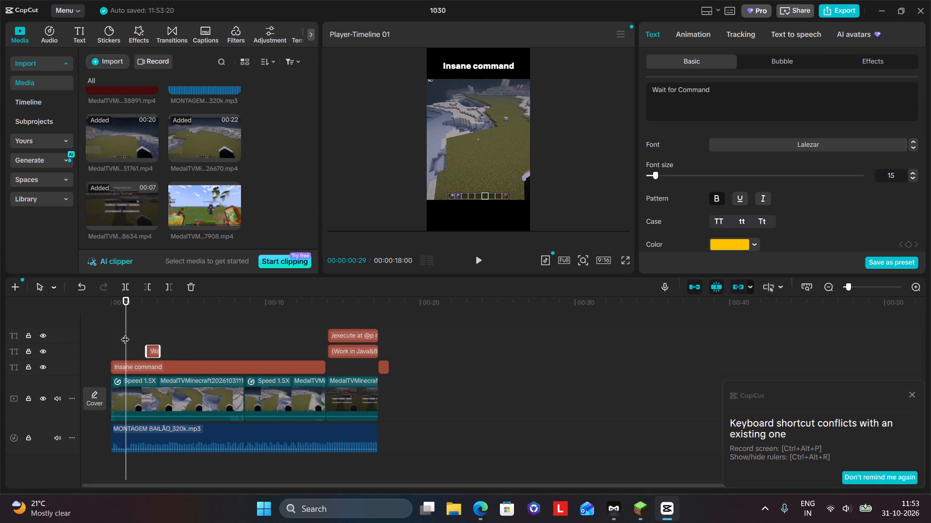
{"action": "key", "text": "space"}
{"action": "key", "text": "space"}
{"action": "key", "text": "space"}
{"action": "key", "text": "space"}
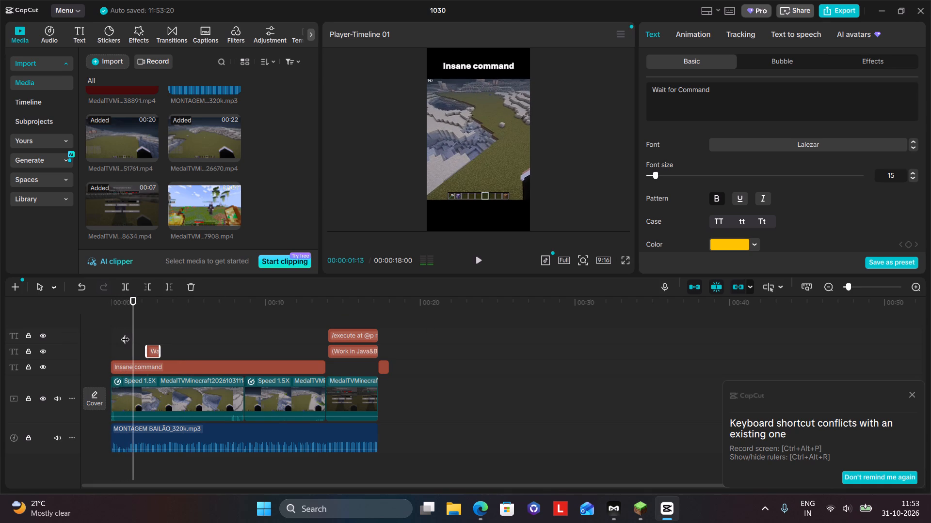
{"action": "key", "text": "space"}
{"action": "key", "text": "space"}
{"action": "key", "text": "space"}
{"action": "key", "text": "space"}
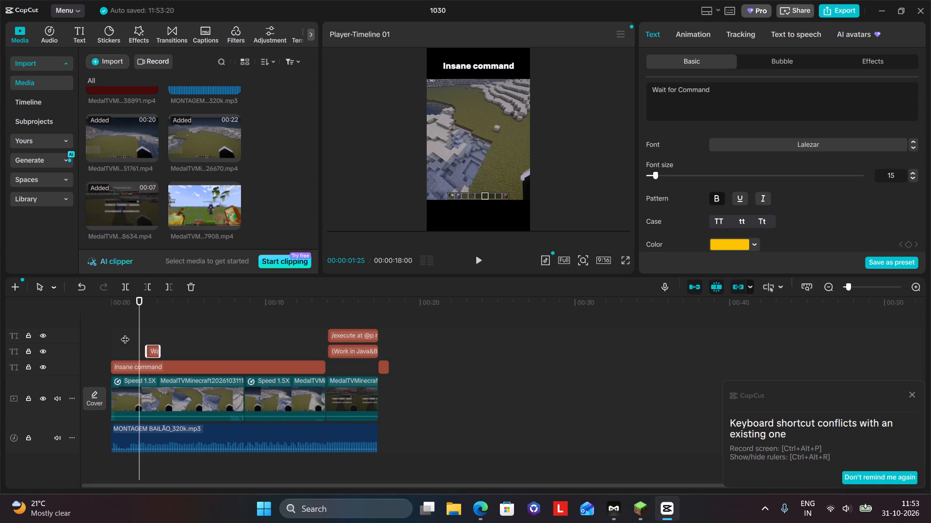
Trim away the part of the first gameplay clip before 00:00:01:13, keeping the rest.
{"action": "left_click_drag", "start_coordinate": [140, 301], "coordinate": [136, 301]}
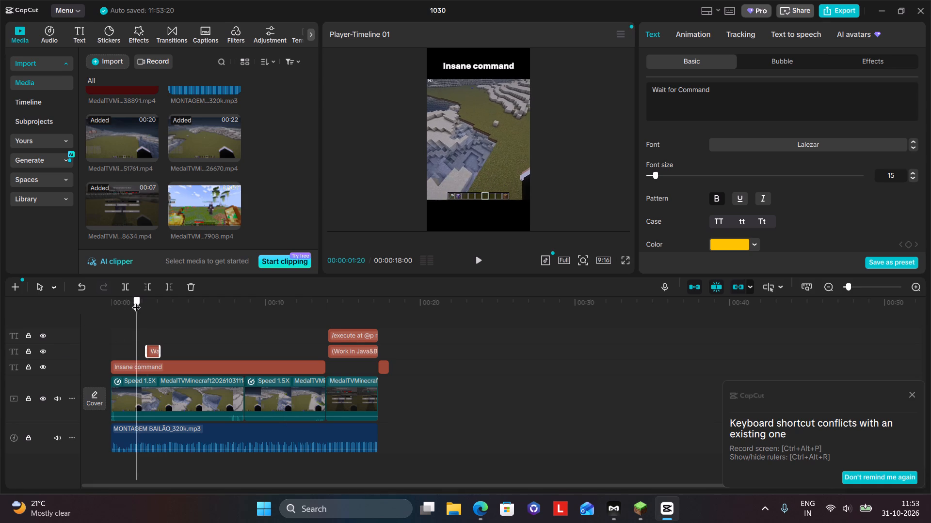
{"action": "left_click_drag", "start_coordinate": [136, 301], "coordinate": [133, 301]}
{"action": "left_click", "coordinate": [141, 399]}
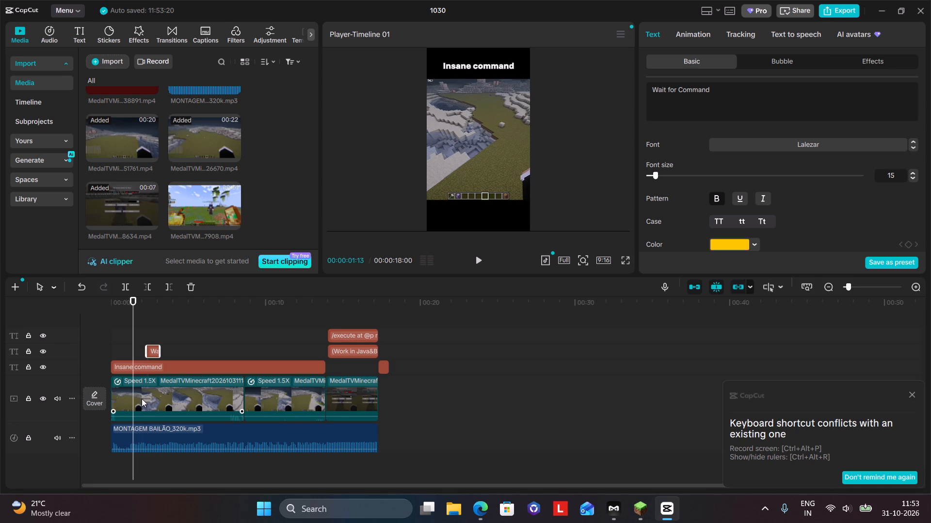
{"action": "left_click", "coordinate": [166, 289]}
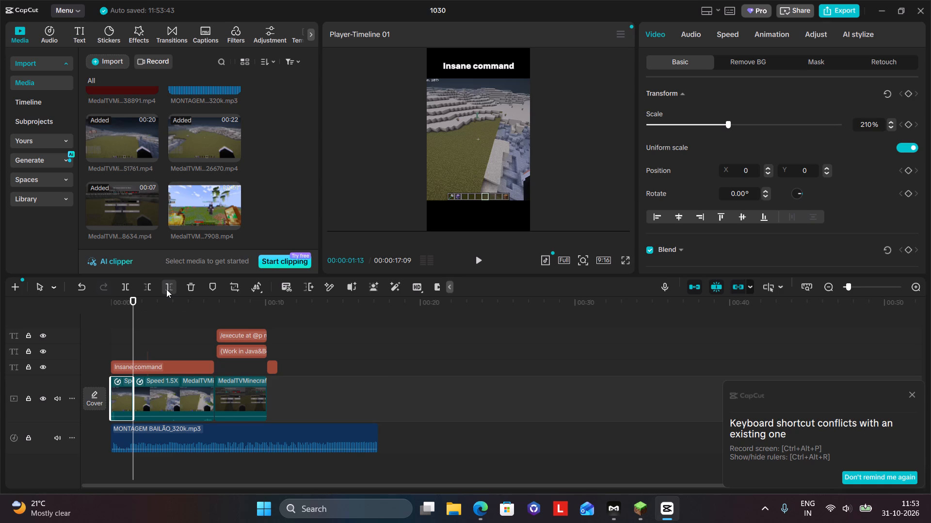
{"action": "key", "text": "ctrl+z"}
{"action": "left_click", "coordinate": [147, 282]}
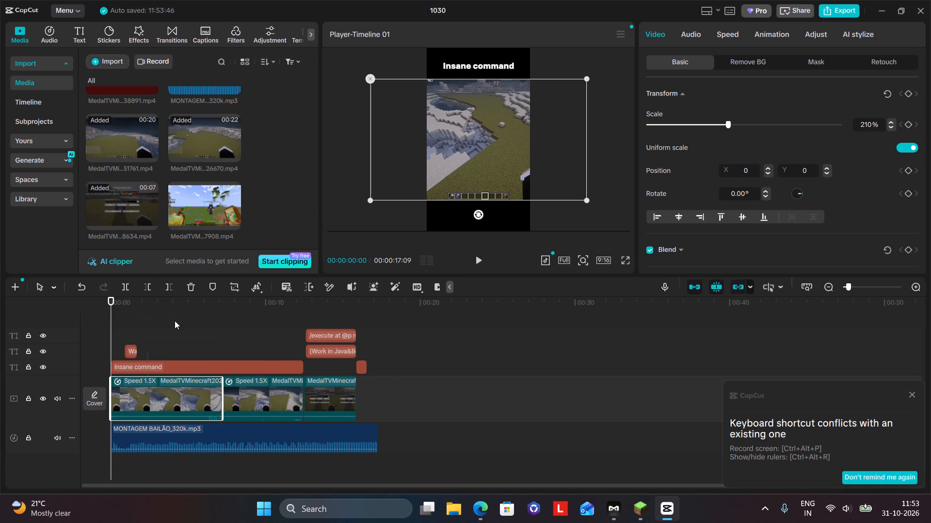
Replay the opening from the start several times, examining the first four seconds for when "Wait for Command" should appear.
{"action": "key", "text": "space"}
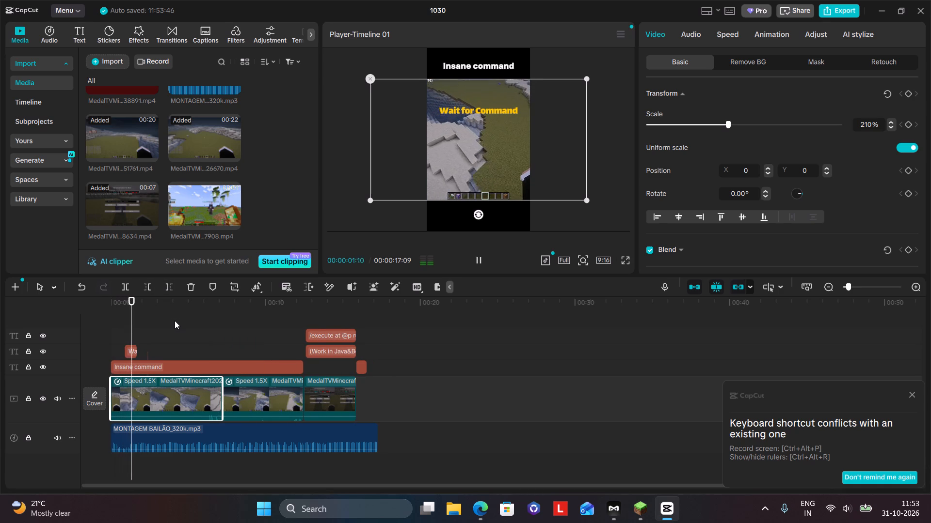
{"action": "key", "text": "space"}
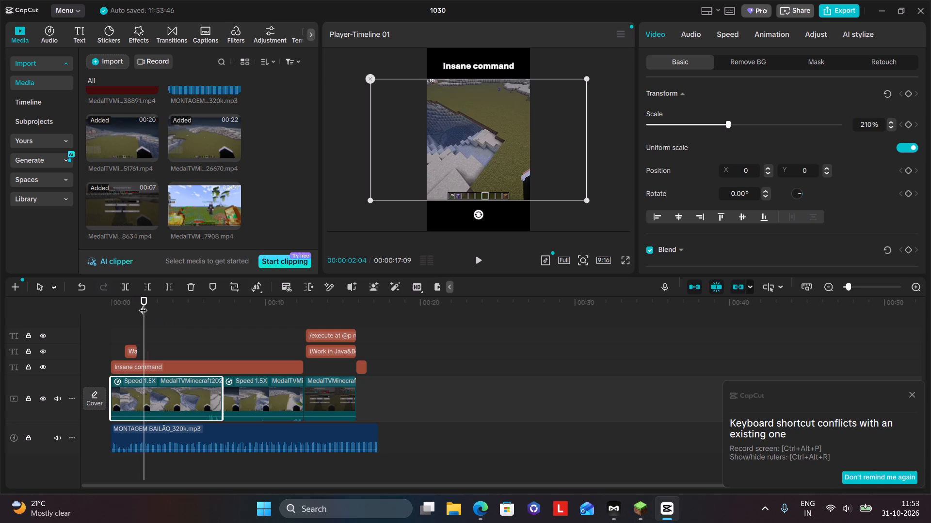
{"action": "left_click_drag", "start_coordinate": [143, 304], "coordinate": [58, 301]}
{"action": "key", "text": "space"}
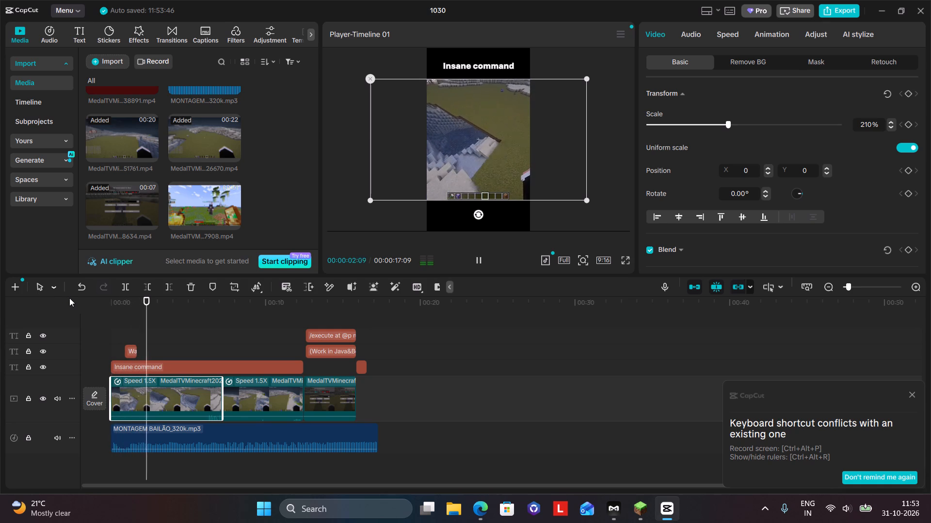
{"action": "key", "text": "space"}
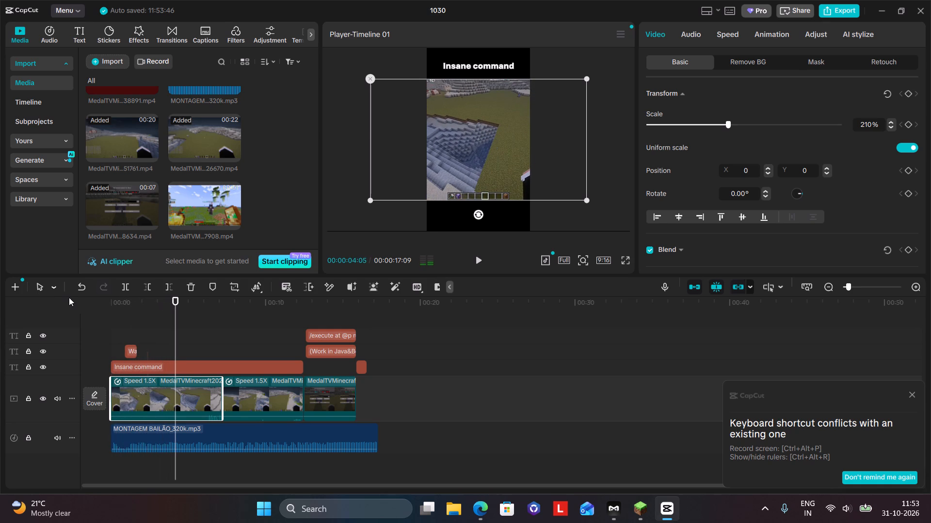
{"action": "left_click_drag", "start_coordinate": [176, 308], "coordinate": [136, 307]}
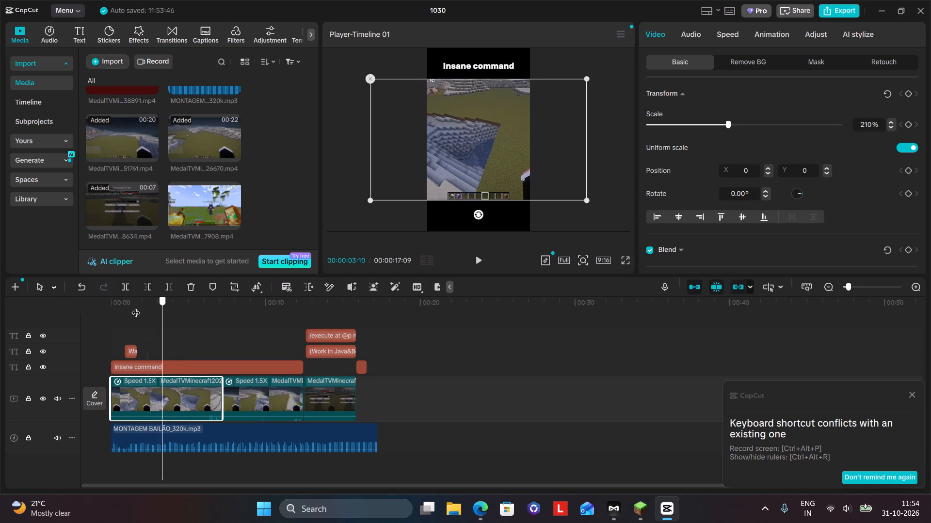
{"action": "left_click_drag", "start_coordinate": [136, 307], "coordinate": [0, 291]}
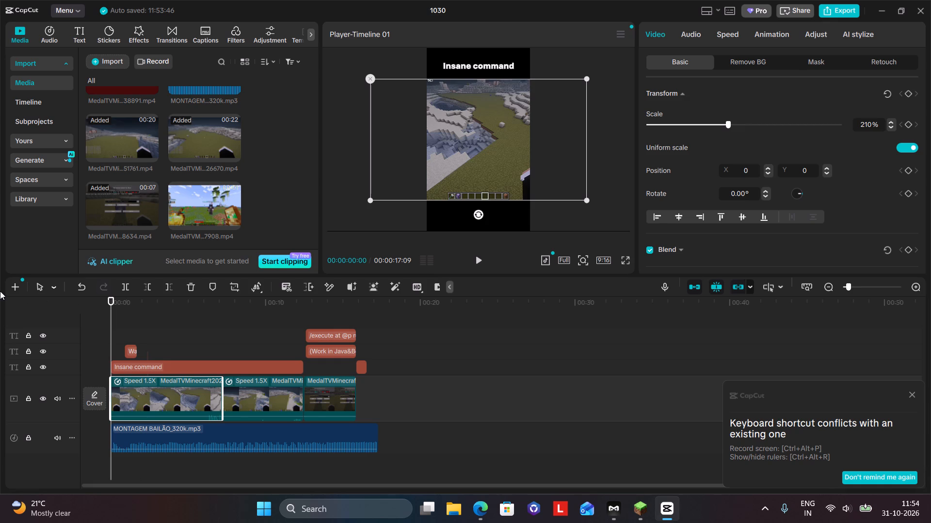
{"action": "key", "text": "space"}
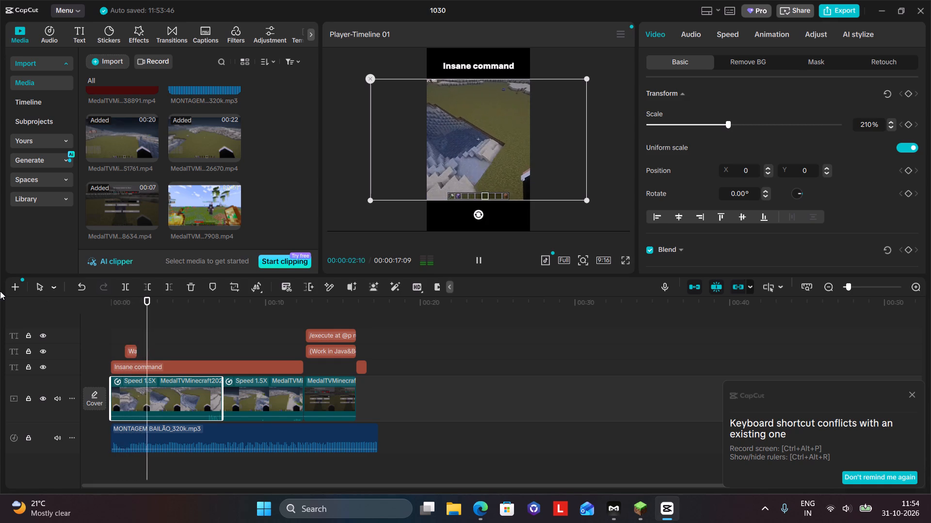
{"action": "key", "text": "space"}
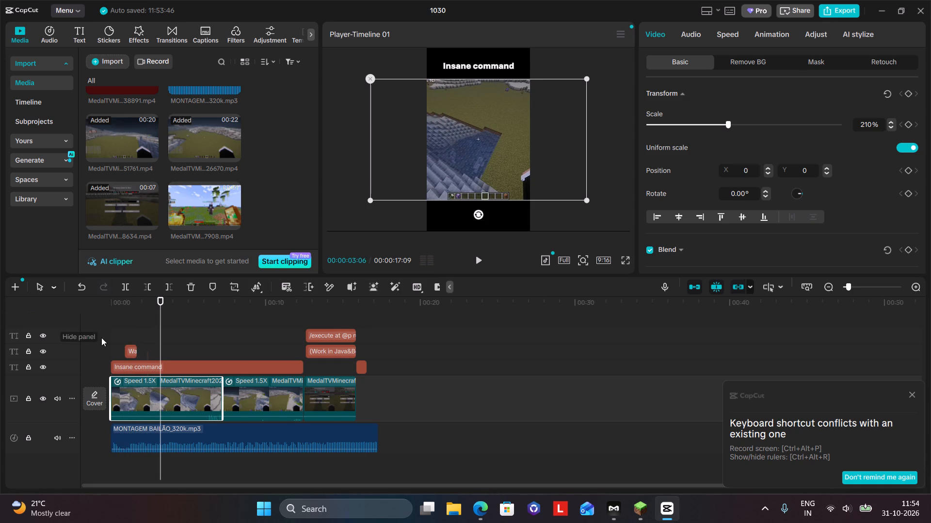
Move the "Wait for Command" text later so that it ends at about 00:00:03:06, and play the whole video.
{"action": "left_click_drag", "start_coordinate": [129, 349], "coordinate": [136, 349]}
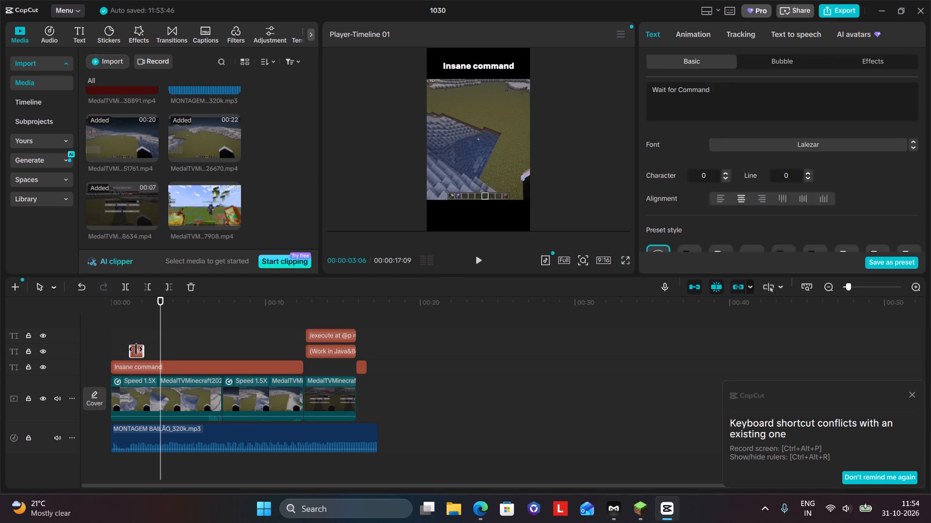
{"action": "left_click_drag", "start_coordinate": [136, 349], "coordinate": [154, 352]}
{"action": "left_click_drag", "start_coordinate": [163, 322], "coordinate": [141, 319]}
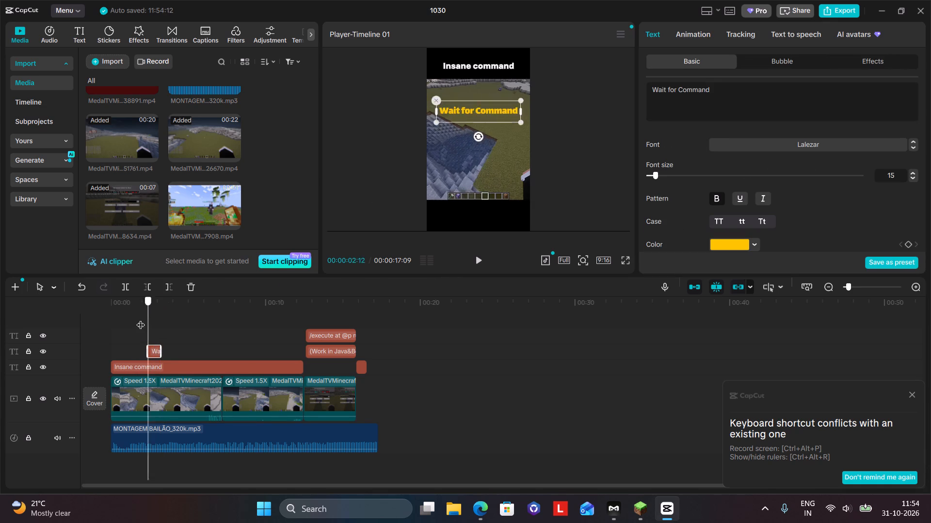
{"action": "left_click_drag", "start_coordinate": [141, 319], "coordinate": [76, 301]}
{"action": "key", "text": "space"}
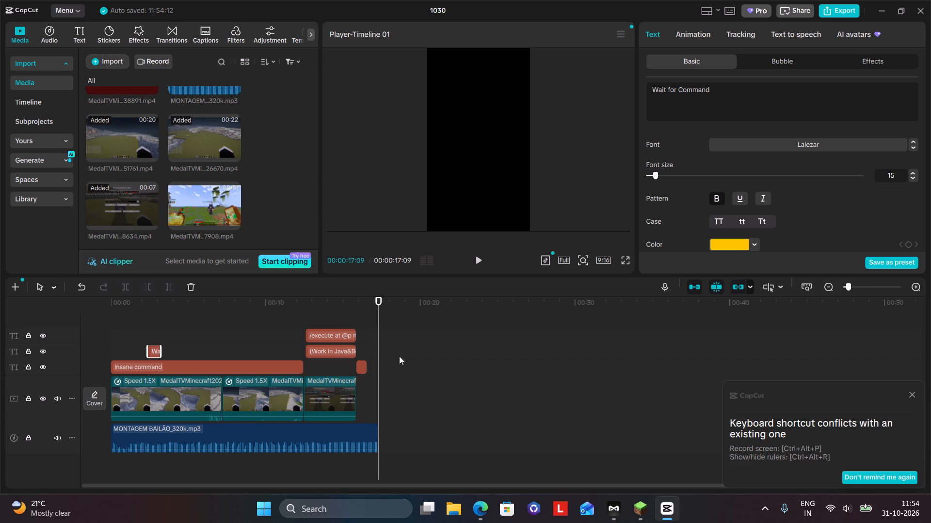
Trim the end of the last gameplay clip, the one showing the command block, to 00:00:15:00.
{"action": "left_click", "coordinate": [336, 433]}
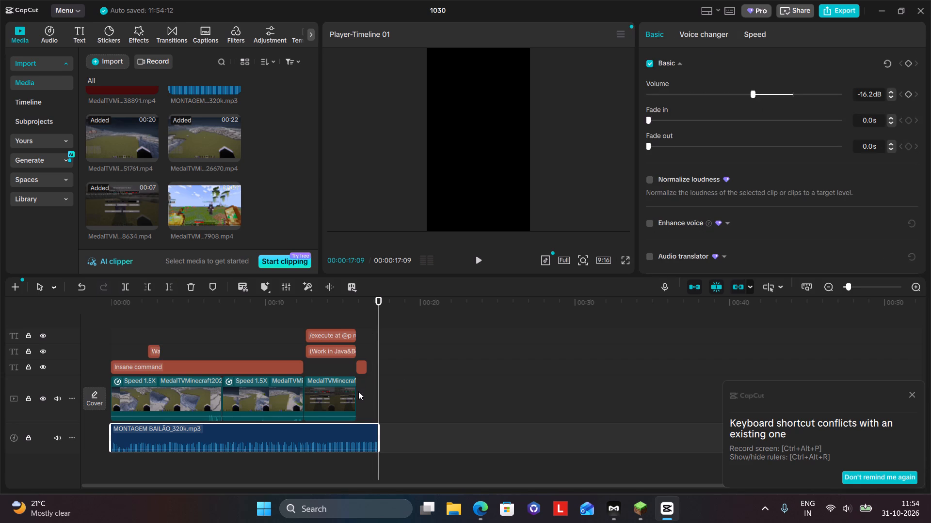
{"action": "left_click", "coordinate": [339, 393]}
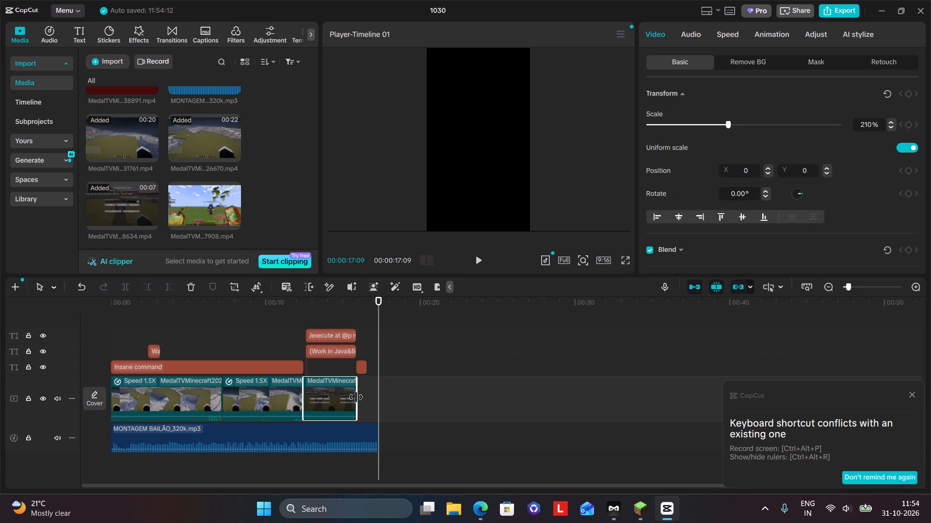
{"action": "left_click_drag", "start_coordinate": [356, 397], "coordinate": [344, 398]}
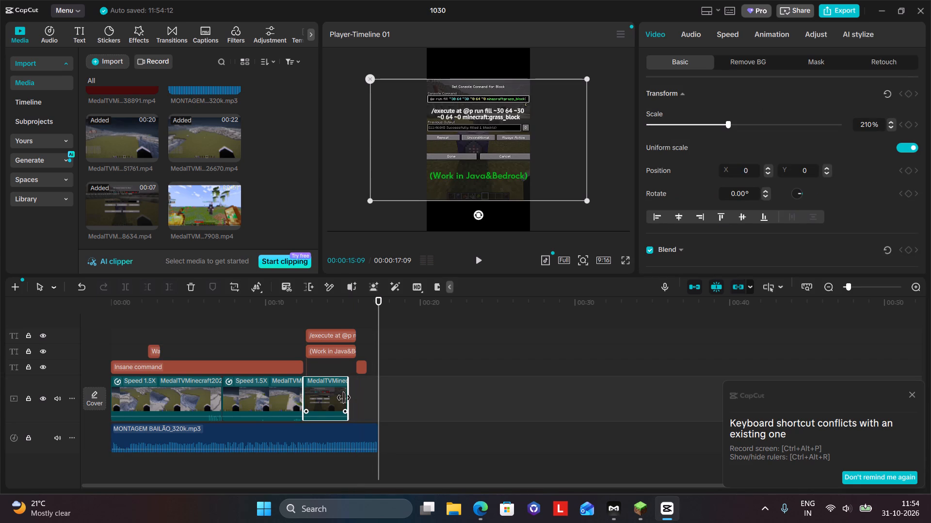
{"action": "left_click_drag", "start_coordinate": [344, 398], "coordinate": [339, 398]}
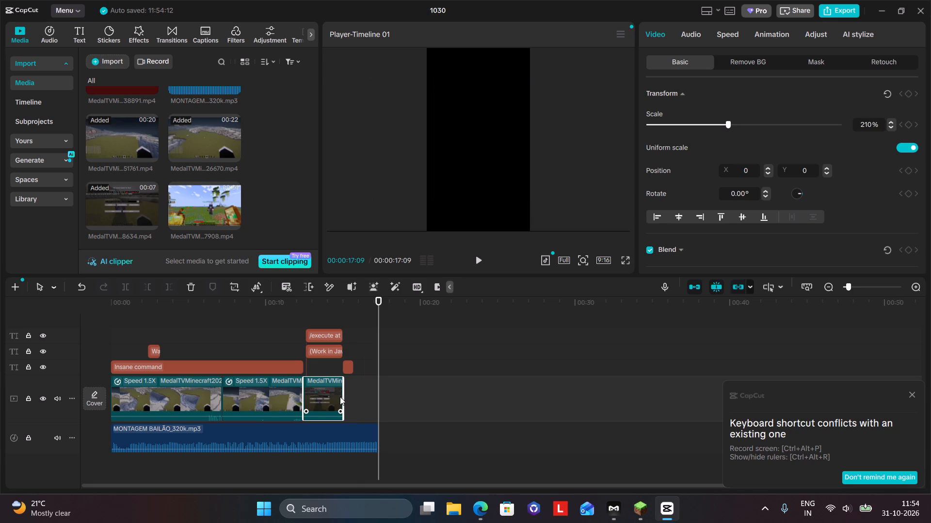
{"action": "left_click", "coordinate": [356, 394]}
{"action": "left_click_drag", "start_coordinate": [355, 331], "coordinate": [344, 331]}
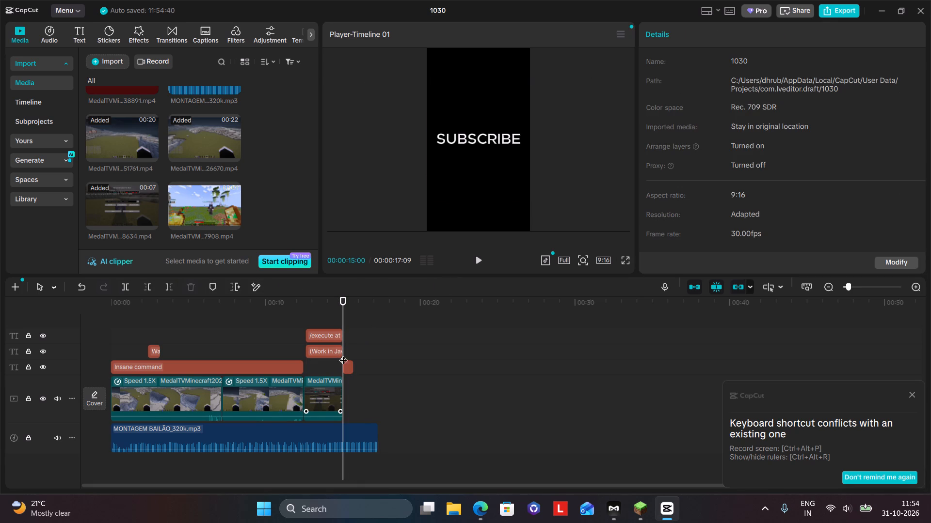
Shorten the MONTAGEM BAILÃO music to end with the SUBSCRIBE text at 00:00:15:21, and play the video through.
{"action": "left_click", "coordinate": [355, 429]}
{"action": "left_click_drag", "start_coordinate": [379, 440], "coordinate": [376, 440]}
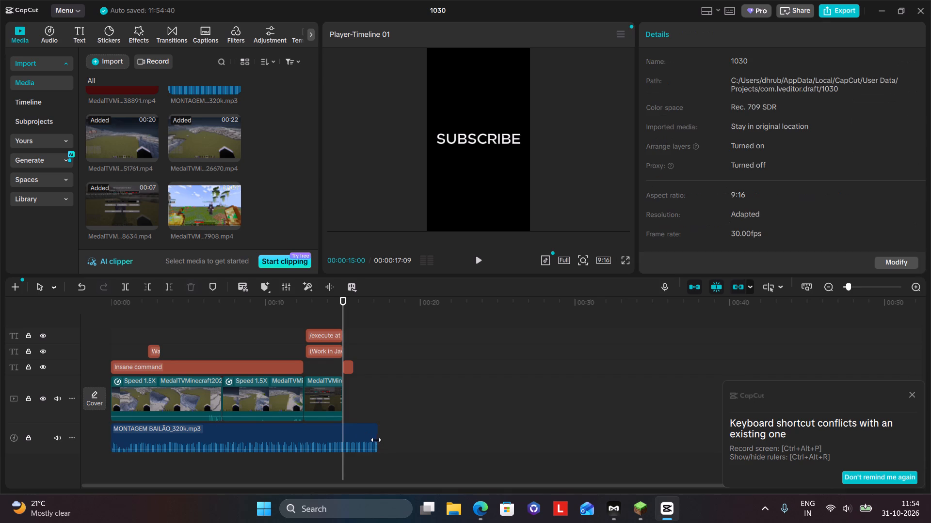
{"action": "left_click_drag", "start_coordinate": [376, 440], "coordinate": [371, 440]}
{"action": "left_click", "coordinate": [356, 436]}
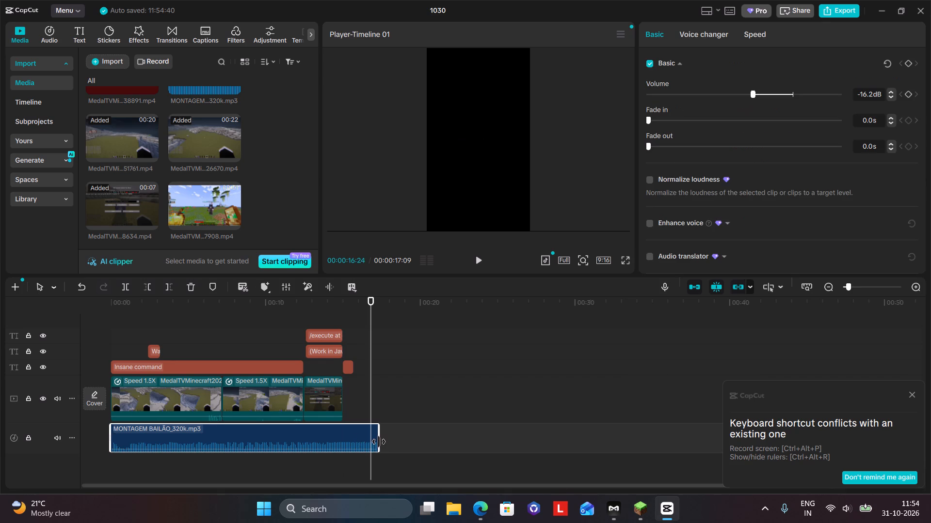
{"action": "left_click_drag", "start_coordinate": [380, 443], "coordinate": [349, 441]}
{"action": "left_click_drag", "start_coordinate": [356, 377], "coordinate": [37, 361]}
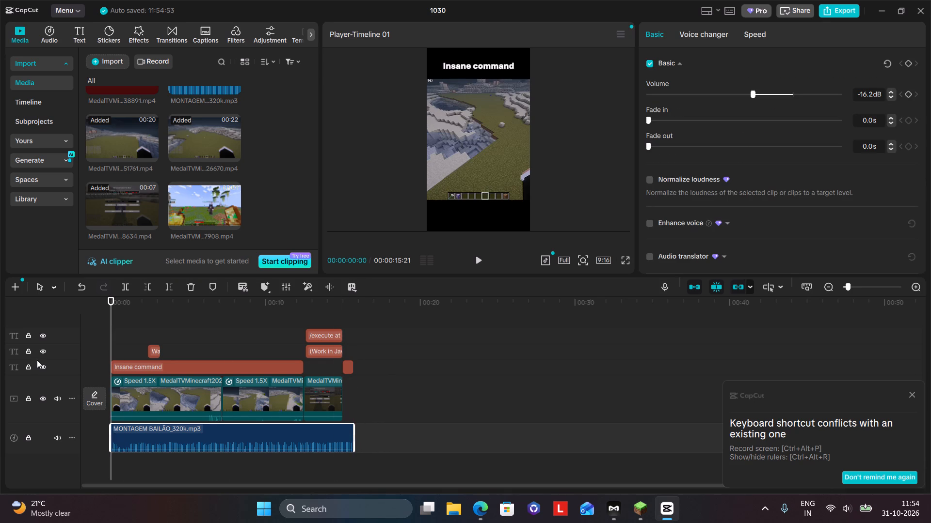
{"action": "key", "text": "space"}
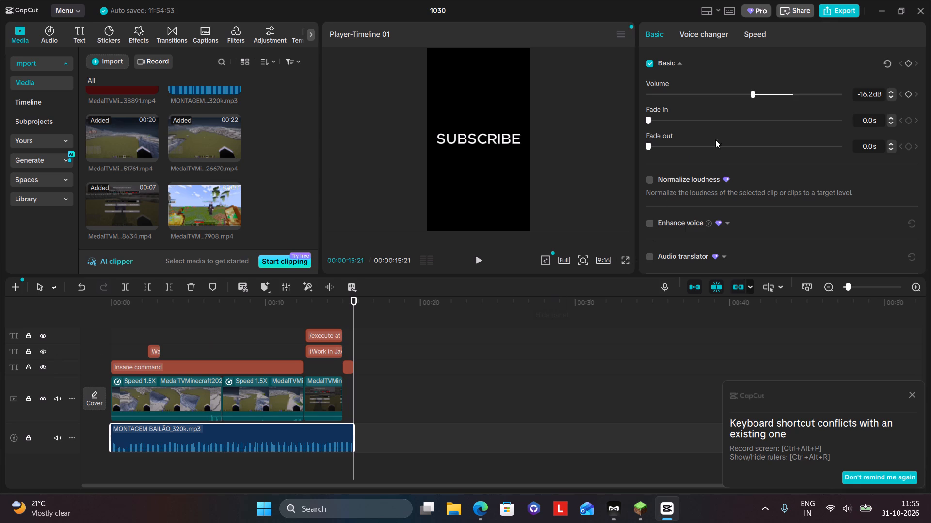
Extend the closing SUBSCRIBE text with "&" and "LIKE" on two further lines, and replay the whole video.
{"action": "scroll", "coordinate": [722, 164], "scroll_direction": "up", "scroll_amount": 3}
{"action": "left_click", "coordinate": [347, 370]}
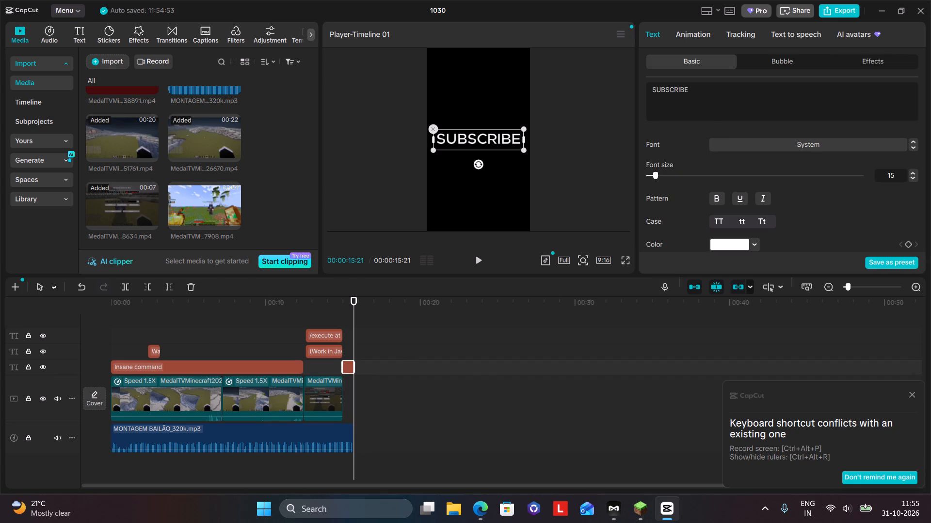
{"action": "left_click", "coordinate": [751, 88]}
{"action": "key", "text": "shift+Return"}
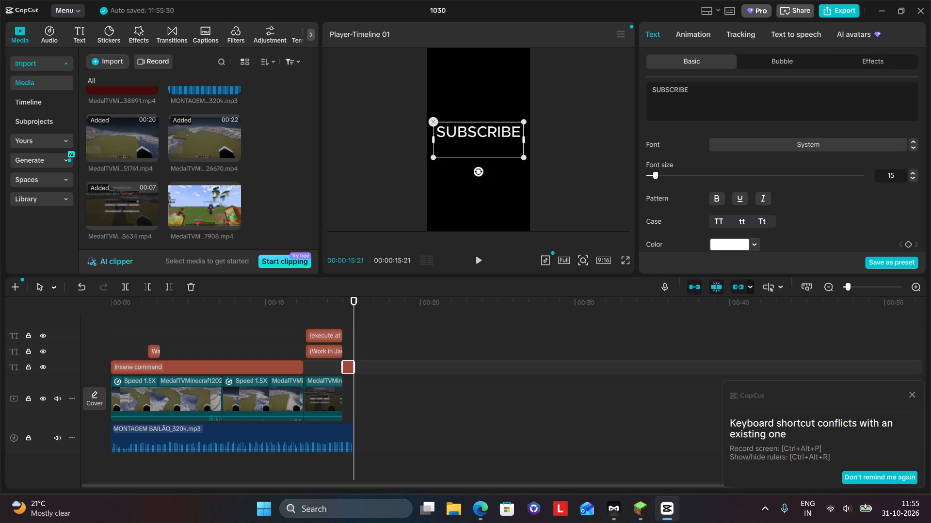
{"action": "key", "text": "shift+ampersand"}
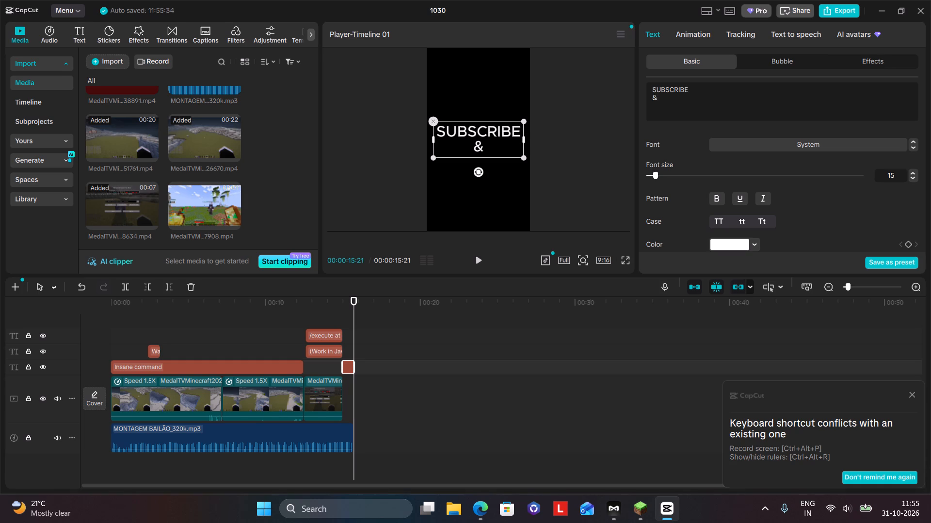
{"action": "key", "text": "shift+Return"}
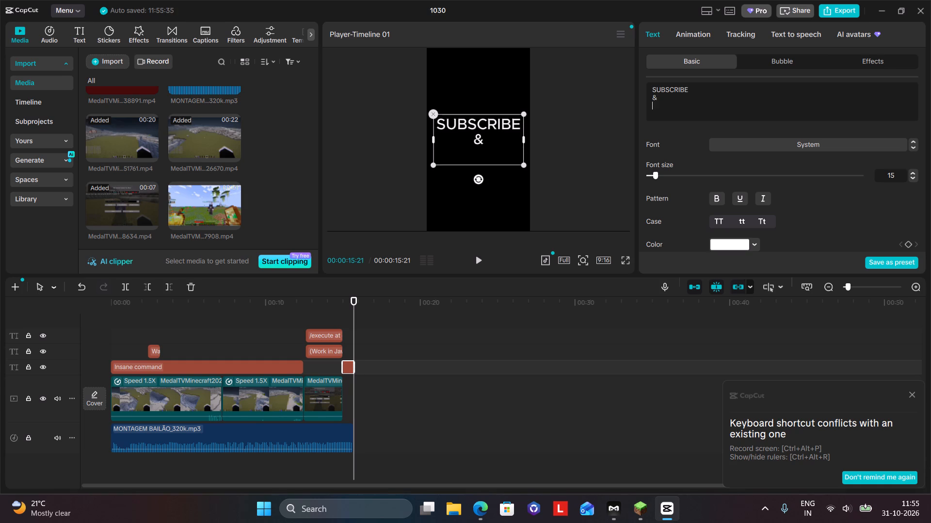
{"action": "type", "text": "LIKE"}
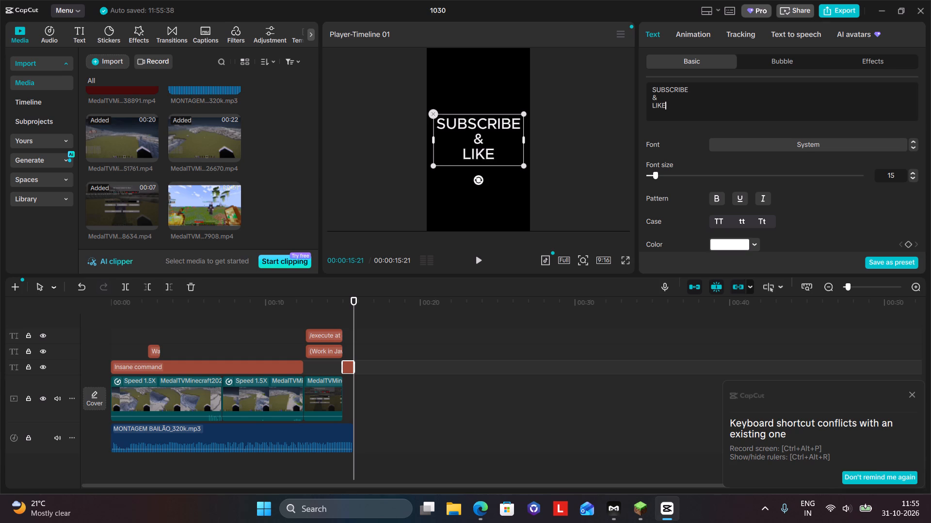
{"action": "left_click", "coordinate": [370, 337]}
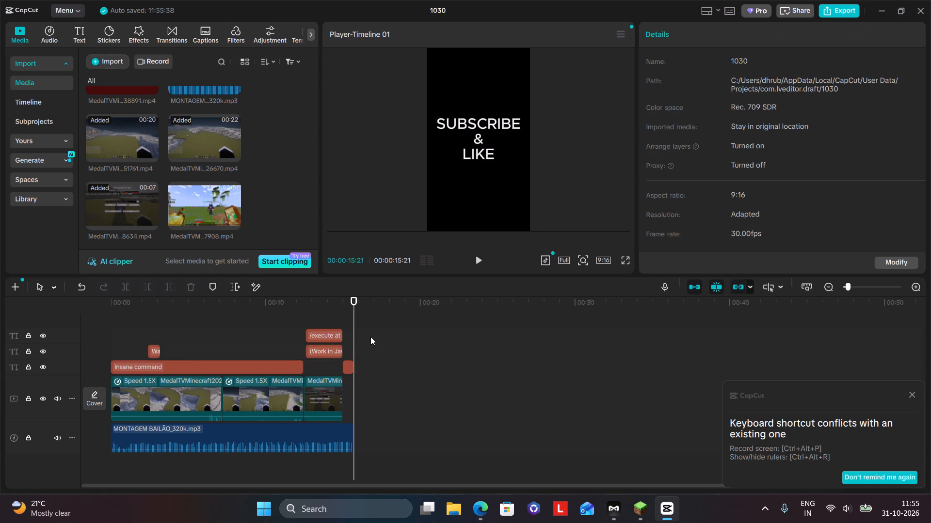
{"action": "left_click_drag", "start_coordinate": [354, 299], "coordinate": [69, 296]}
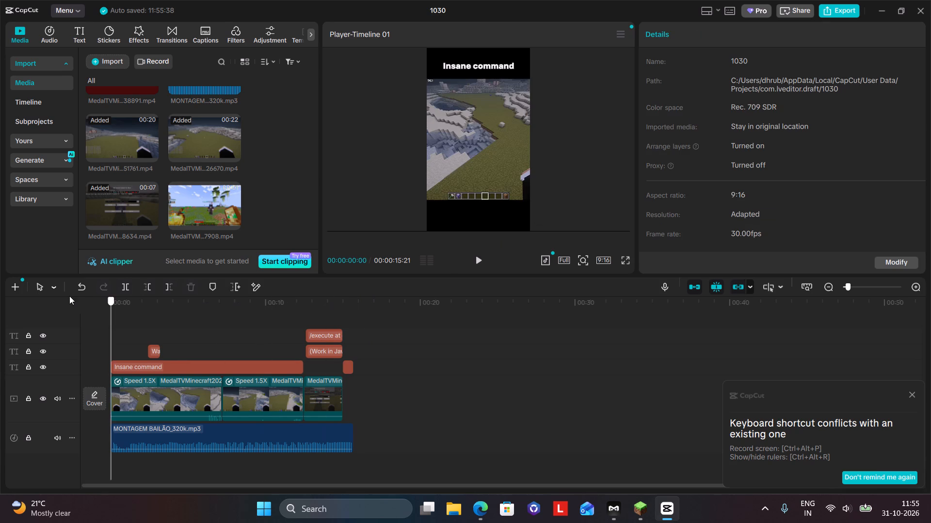
{"action": "left_click_drag", "start_coordinate": [69, 296], "coordinate": [63, 294]}
{"action": "key", "text": "space"}
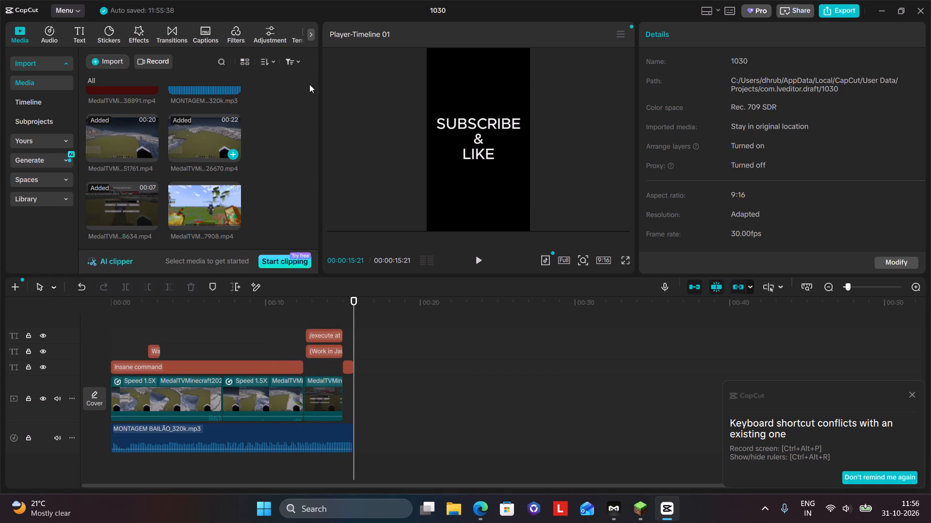
Dismiss the shortcut-conflict notice and set the frame rate of the video export to 60fps.
{"action": "left_click", "coordinate": [834, 3]}
{"action": "left_click", "coordinate": [909, 395]}
{"action": "left_click", "coordinate": [838, 10]}
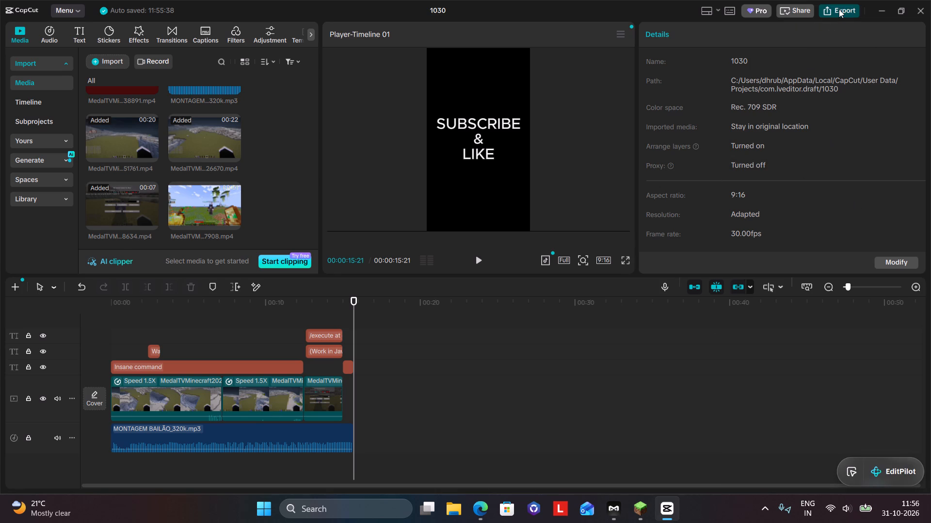
{"action": "left_click", "coordinate": [600, 290]}
{"action": "double_click", "coordinate": [600, 293]}
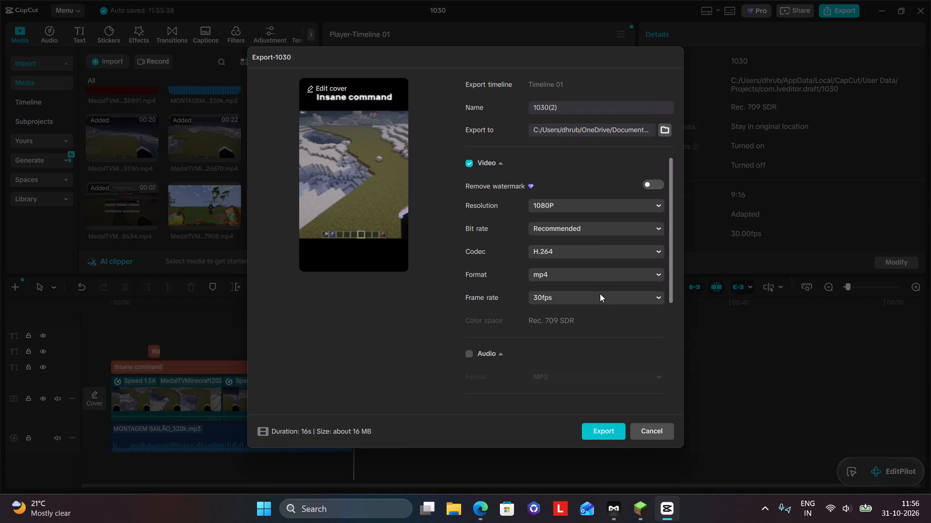
{"action": "left_click", "coordinate": [570, 440]}
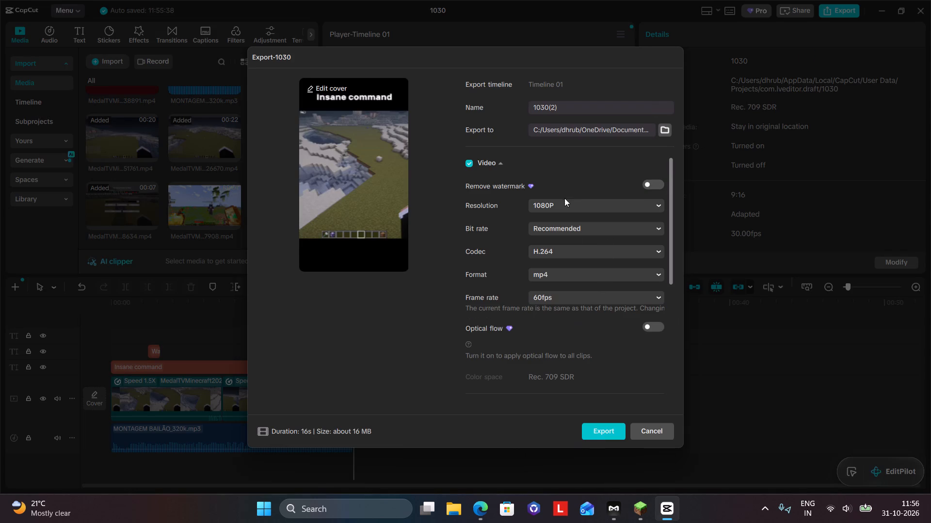
Set the bit rate of the video export to Higher.
{"action": "scroll", "coordinate": [588, 230], "scroll_direction": "down", "scroll_amount": 4}
{"action": "scroll", "coordinate": [588, 230], "scroll_direction": "up", "scroll_amount": 9}
{"action": "scroll", "coordinate": [596, 259], "scroll_direction": "down", "scroll_amount": 7}
{"action": "scroll", "coordinate": [596, 259], "scroll_direction": "up", "scroll_amount": 8}
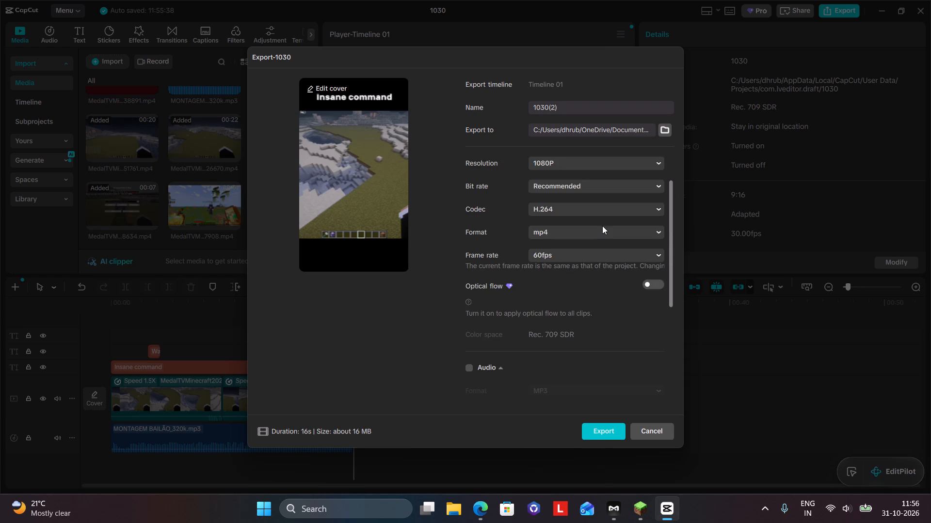
{"action": "left_click", "coordinate": [602, 226]}
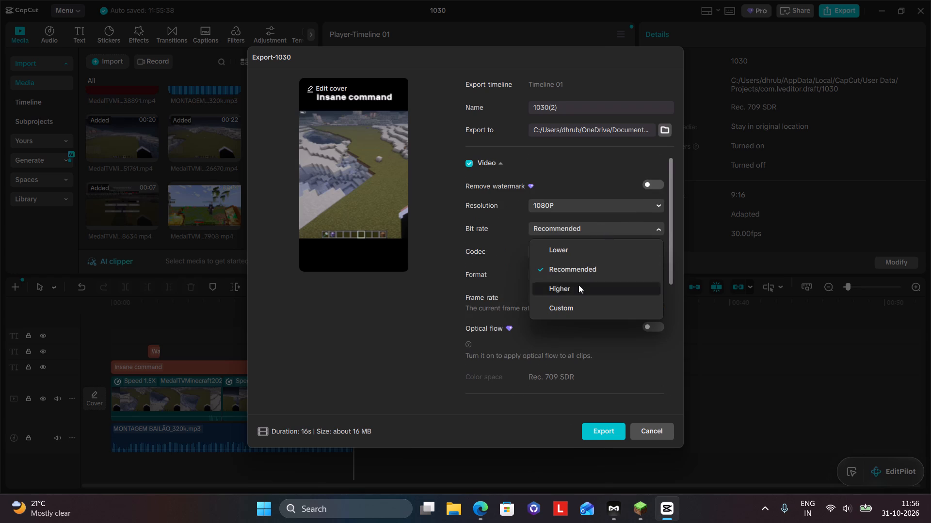
{"action": "left_click", "coordinate": [578, 285]}
{"action": "scroll", "coordinate": [585, 236], "scroll_direction": "up", "scroll_amount": 2}
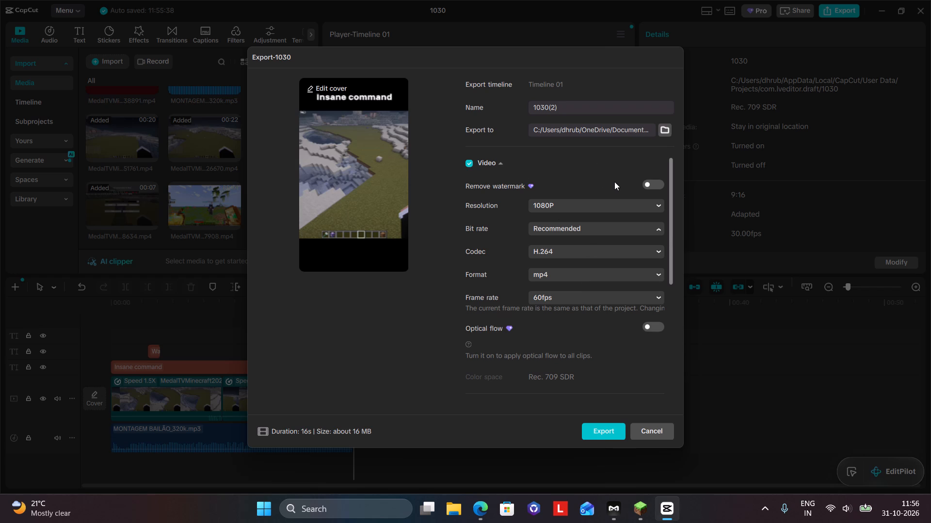
Decline the watermark-removal terms and export the video as 1030(2) in 1080P, H.264, mp4.
{"action": "left_click", "coordinate": [658, 187]}
{"action": "left_click", "coordinate": [528, 312]}
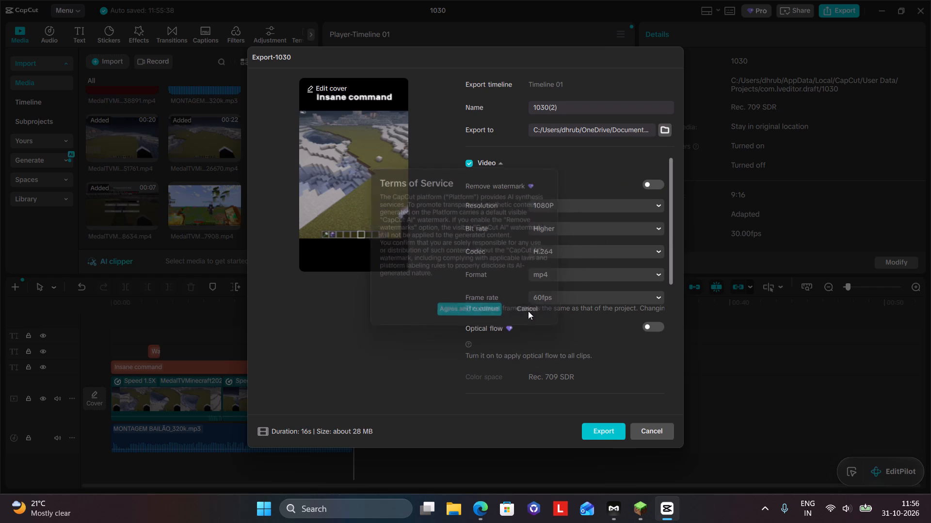
{"action": "scroll", "coordinate": [586, 266], "scroll_direction": "up", "scroll_amount": 4}
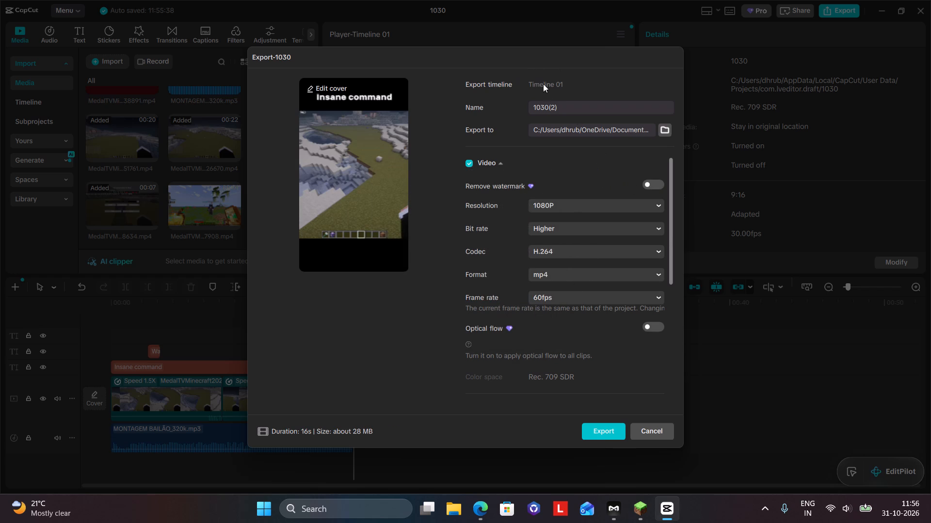
{"action": "scroll", "coordinate": [603, 299], "scroll_direction": "down", "scroll_amount": 3}
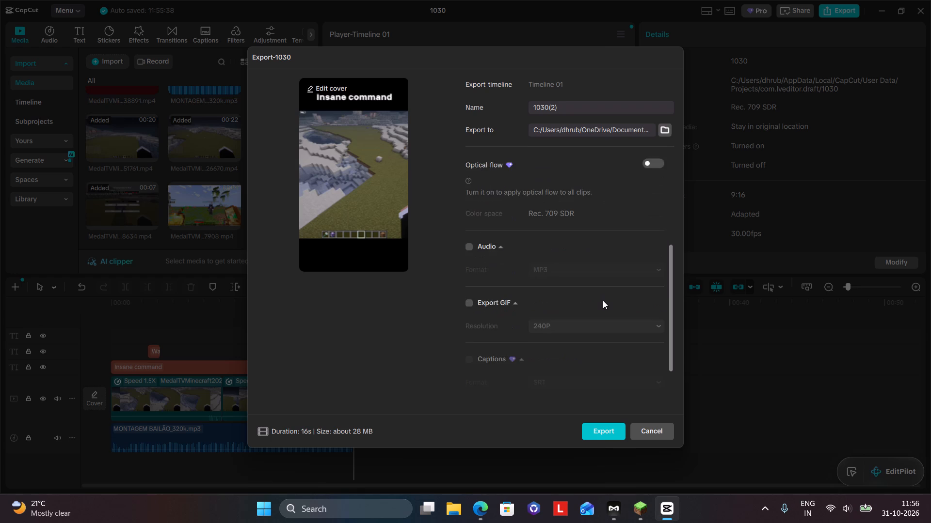
{"action": "scroll", "coordinate": [603, 300], "scroll_direction": "down", "scroll_amount": 8}
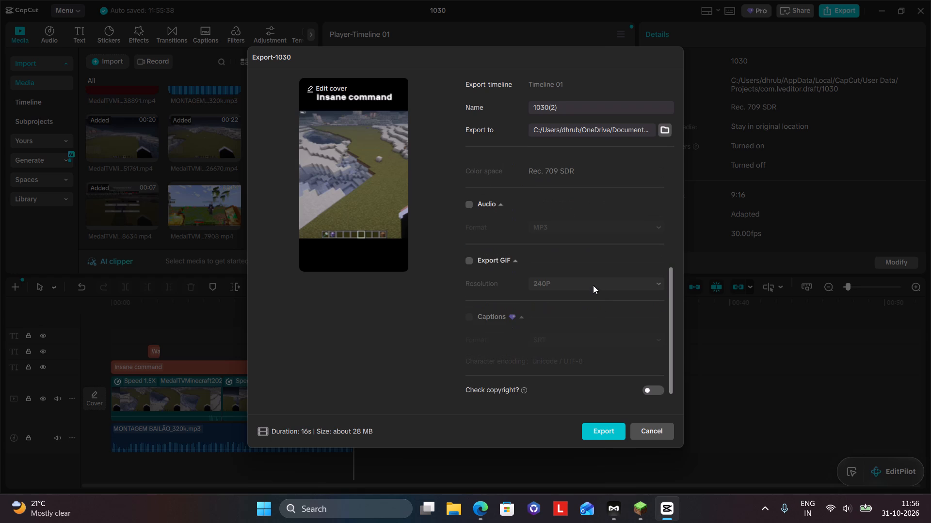
{"action": "left_click", "coordinate": [596, 433]}
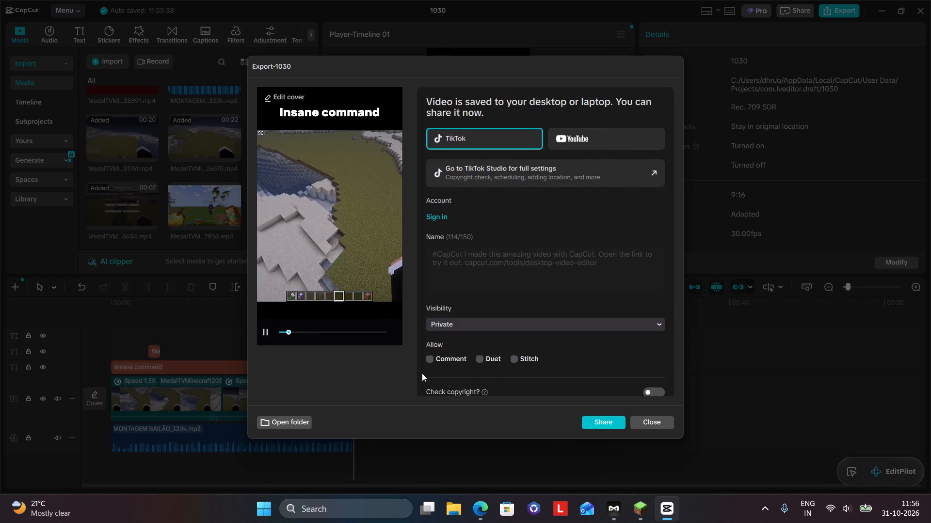
Open the exported 1030(2) video from the Medal folder in Documents, pause CapCut's export preview, and play the file from its beginning.
{"action": "left_click", "coordinate": [455, 507]}
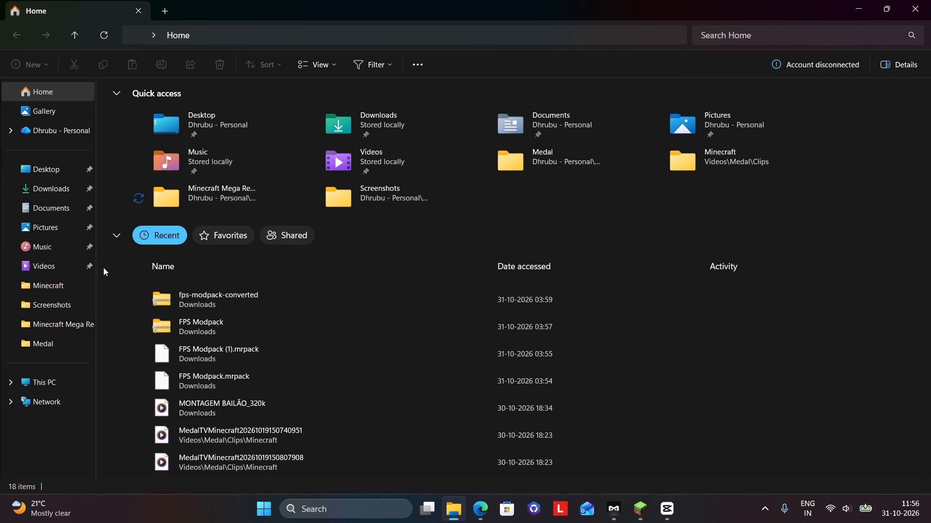
{"action": "left_click", "coordinate": [56, 213]}
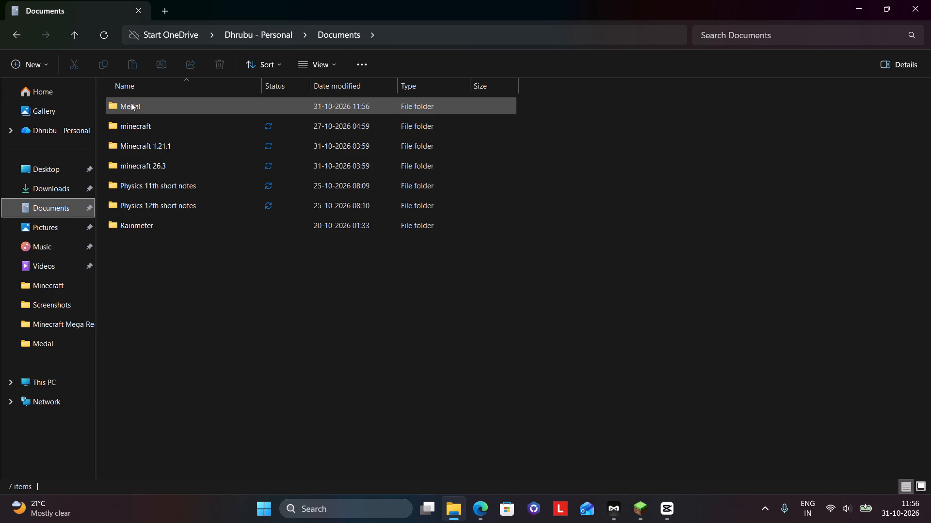
{"action": "double_click", "coordinate": [131, 100]}
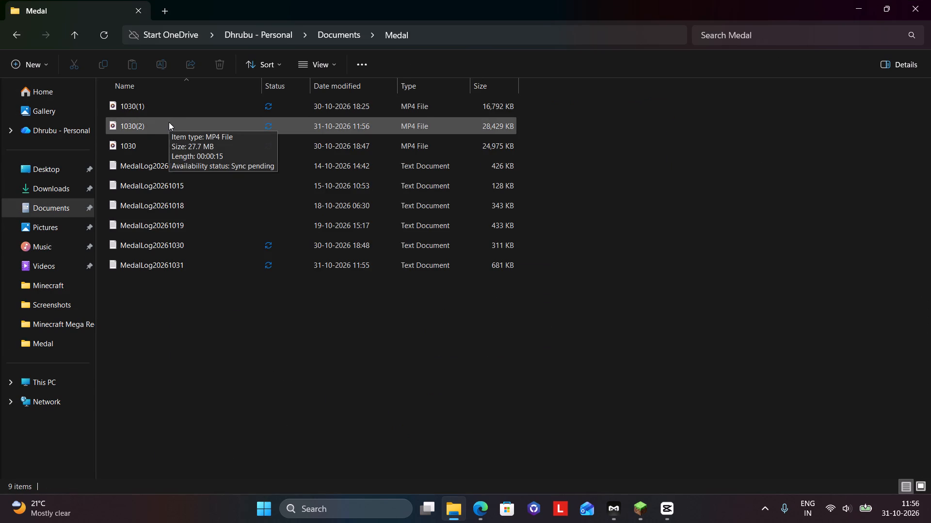
{"action": "double_click", "coordinate": [169, 122]}
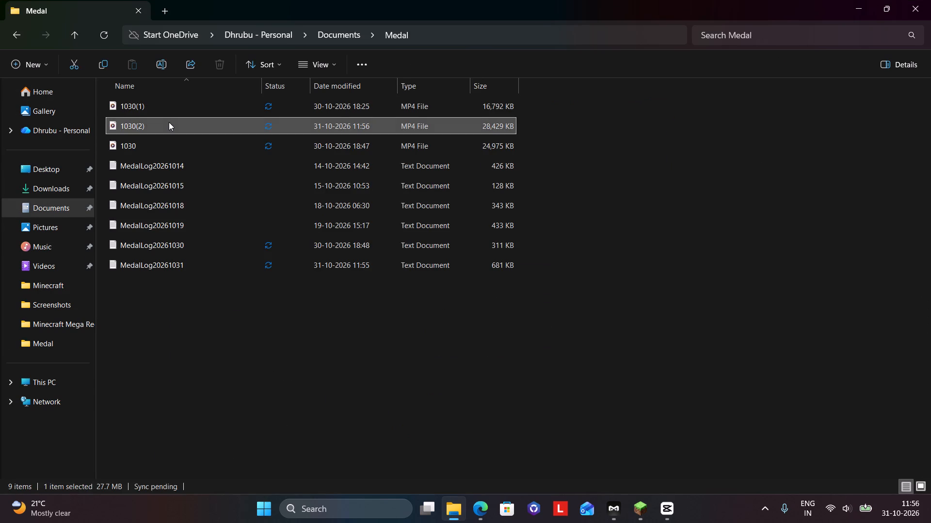
{"action": "left_click", "coordinate": [650, 517]}
{"action": "left_click", "coordinate": [310, 267]}
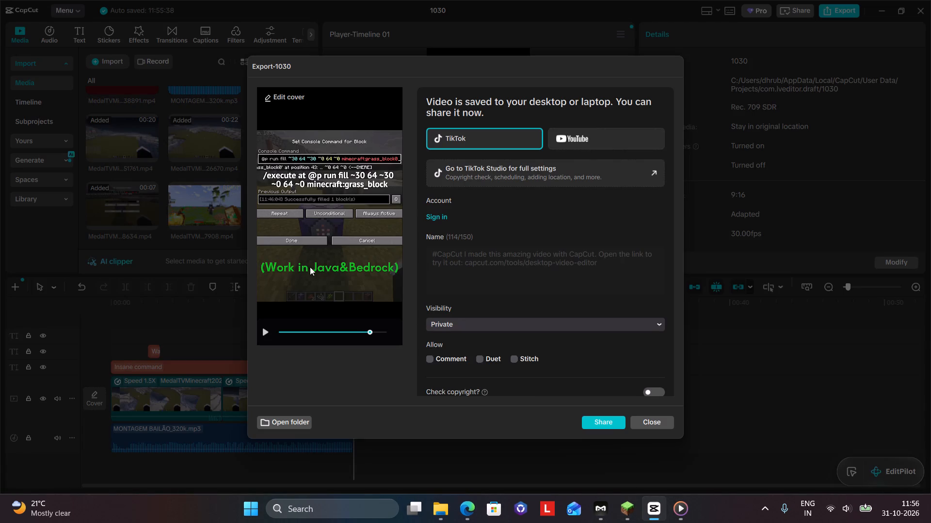
{"action": "left_click", "coordinate": [671, 506]}
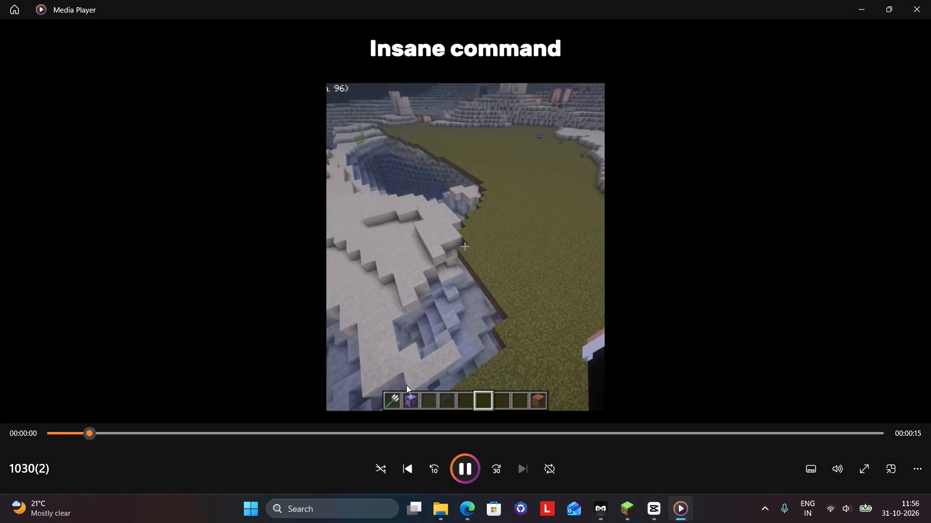
{"action": "key", "text": "space"}
{"action": "left_click_drag", "start_coordinate": [127, 435], "coordinate": [60, 432]}
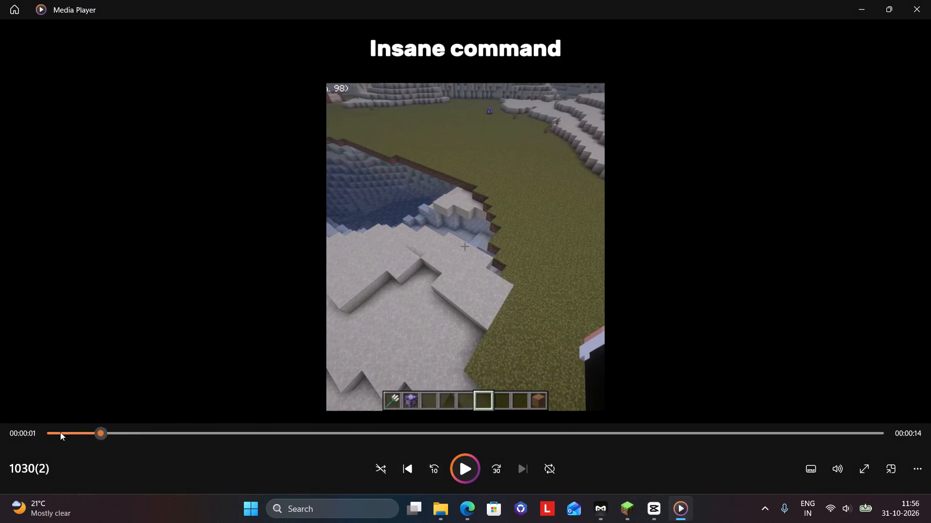
{"action": "left_click_drag", "start_coordinate": [60, 432], "coordinate": [0, 428]}
{"action": "key", "text": "space"}
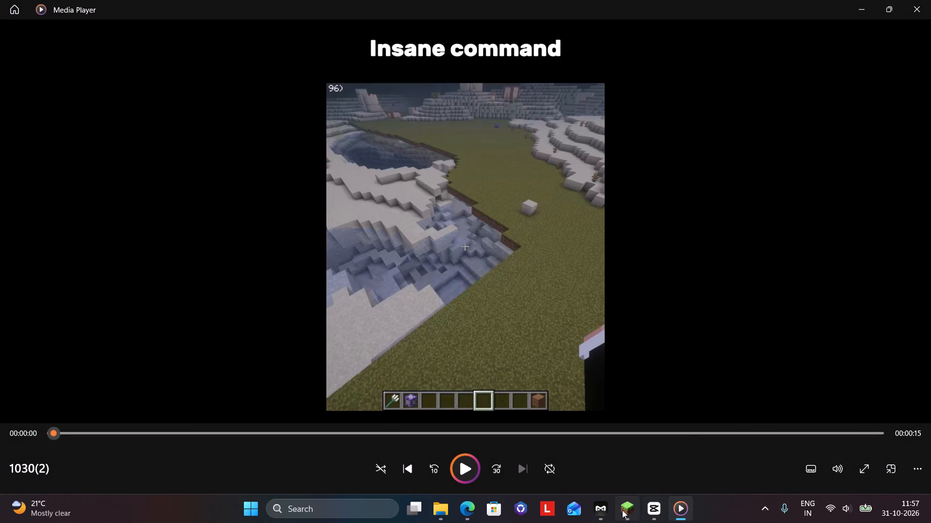
{"action": "key", "text": "space"}
Quit Minecraft and close the Legacy Launcher window that it leaves open.
{"action": "left_click", "coordinate": [634, 504]}
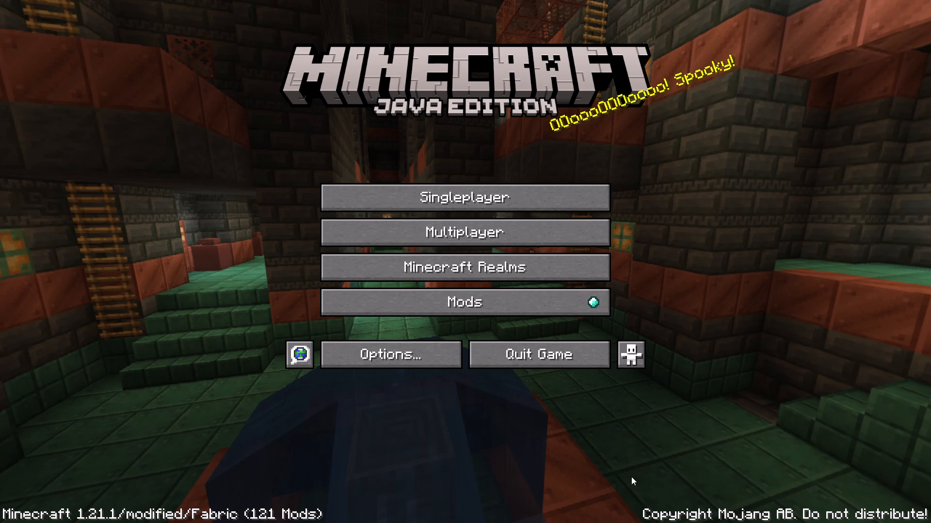
{"action": "left_click", "coordinate": [563, 358]}
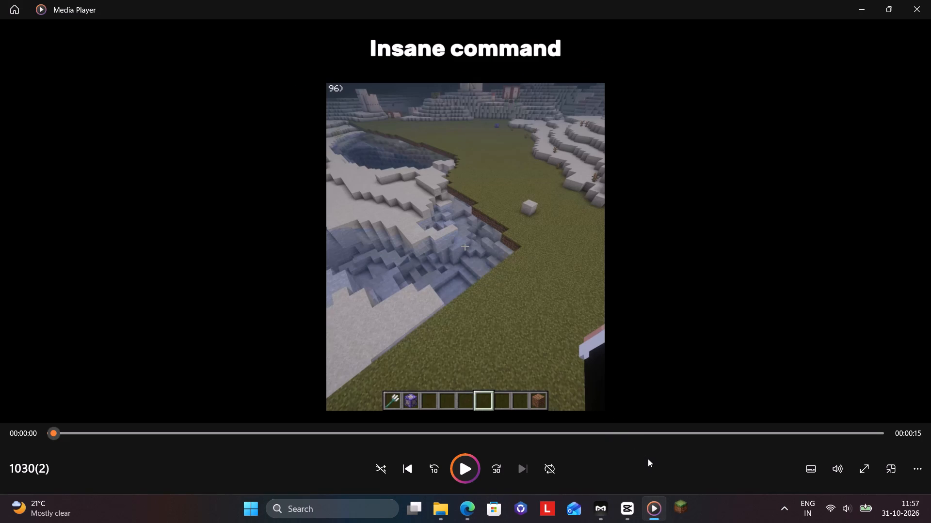
{"action": "left_click", "coordinate": [686, 509]}
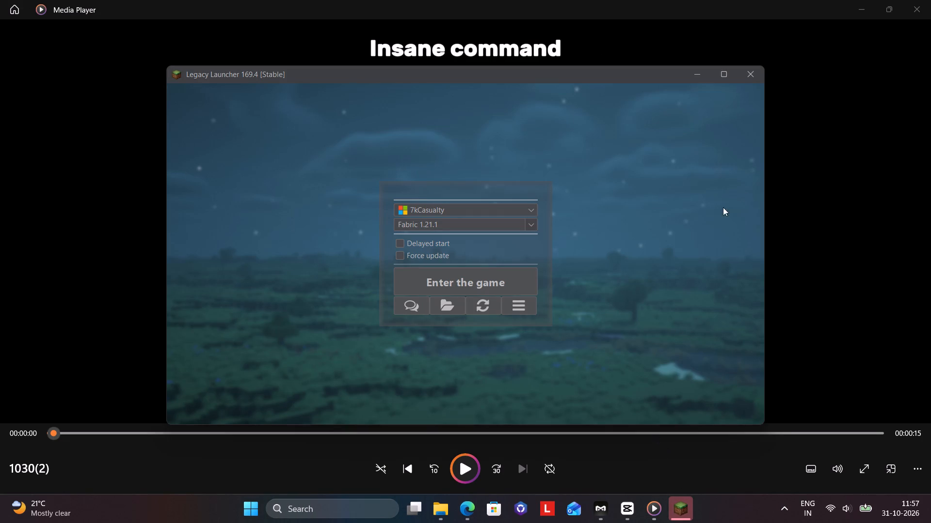
{"action": "left_click", "coordinate": [752, 80]}
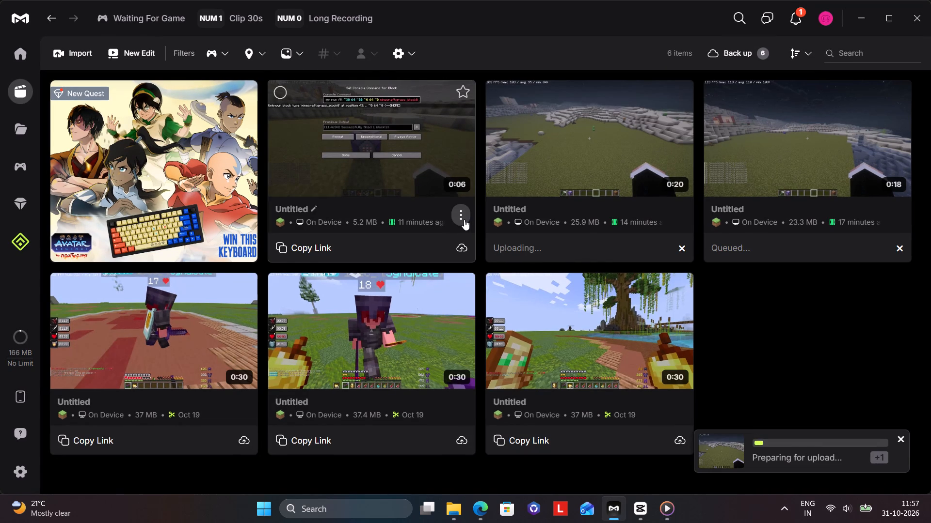
Preview the 0:06 command-block clip in Medal, return to the clip library and dismiss the upload notifications.
{"action": "left_click", "coordinate": [384, 153]}
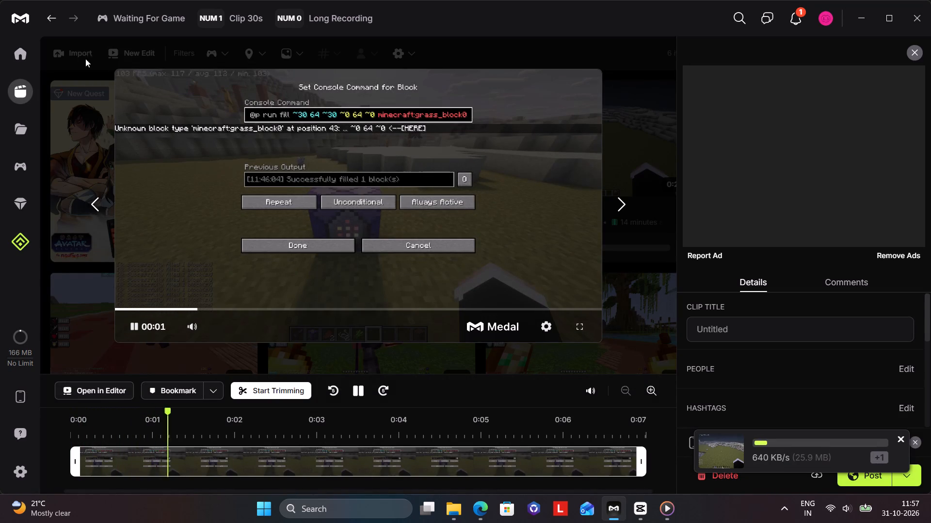
{"action": "left_click", "coordinate": [16, 82]}
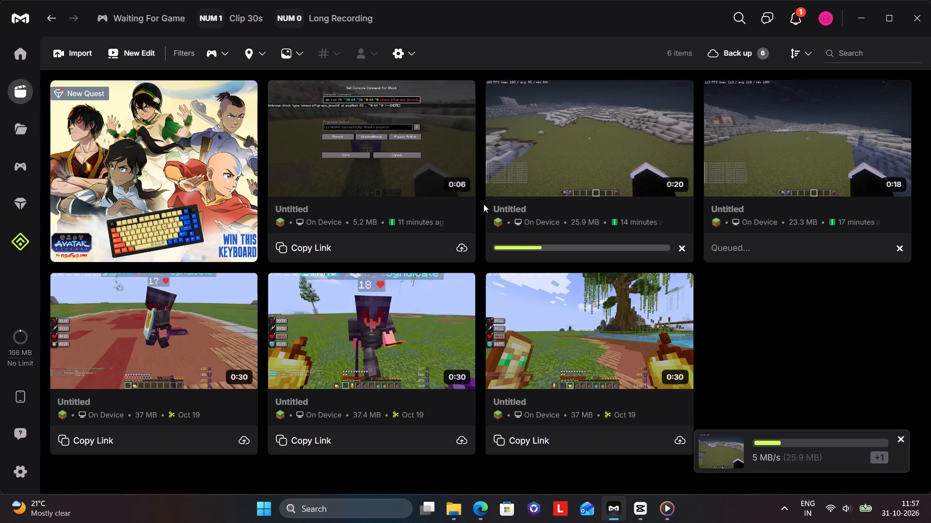
{"action": "left_click", "coordinate": [903, 446]}
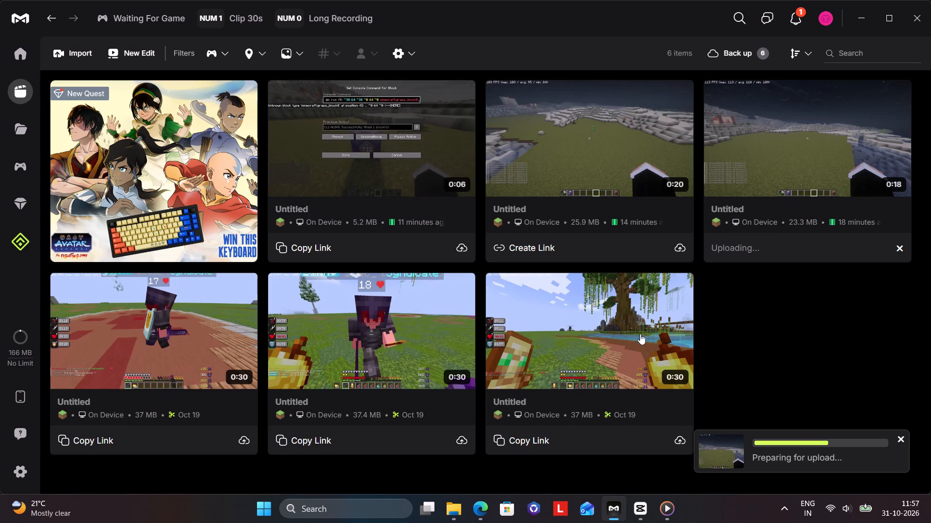
{"action": "left_click", "coordinate": [899, 440]}
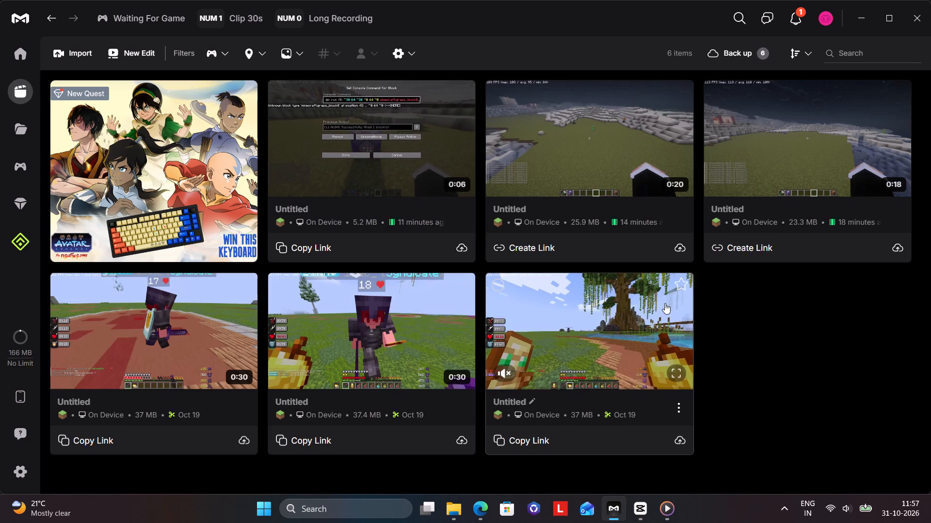
Delete the three newest gameplay clips from the Medal library: the 0:06 command-block clip and the 0:20 and 0:18 grass-field clips.
{"action": "left_click", "coordinate": [464, 218]}
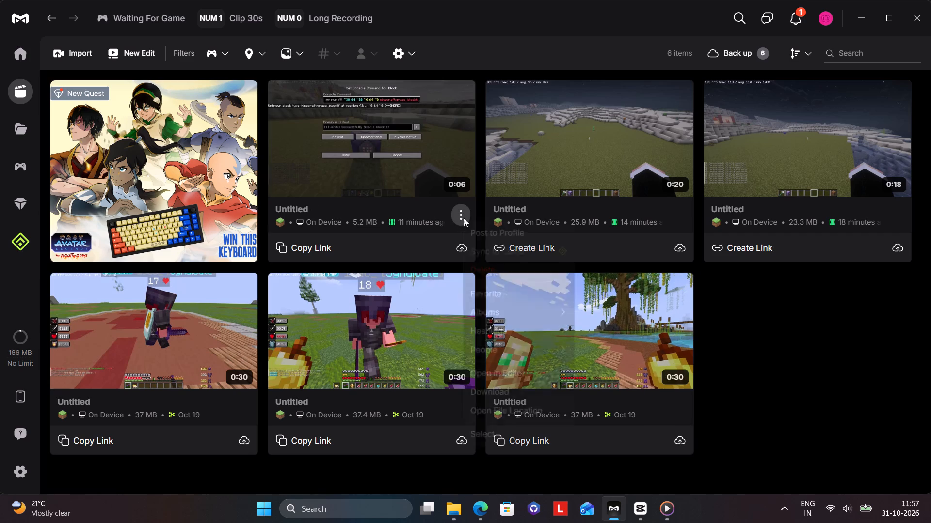
{"action": "left_click", "coordinate": [488, 277]}
{"action": "left_click", "coordinate": [491, 277]}
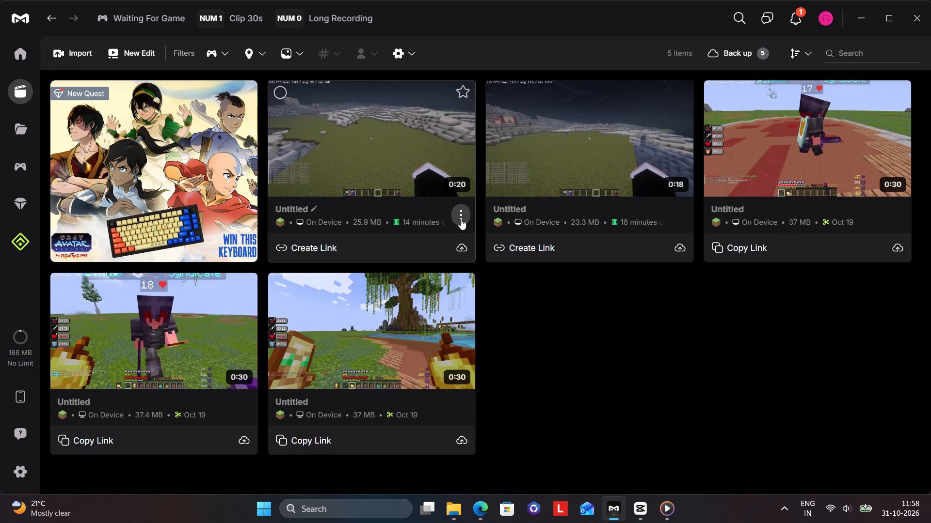
{"action": "left_click", "coordinate": [462, 218]}
{"action": "left_click", "coordinate": [491, 270]}
{"action": "left_click", "coordinate": [501, 281]}
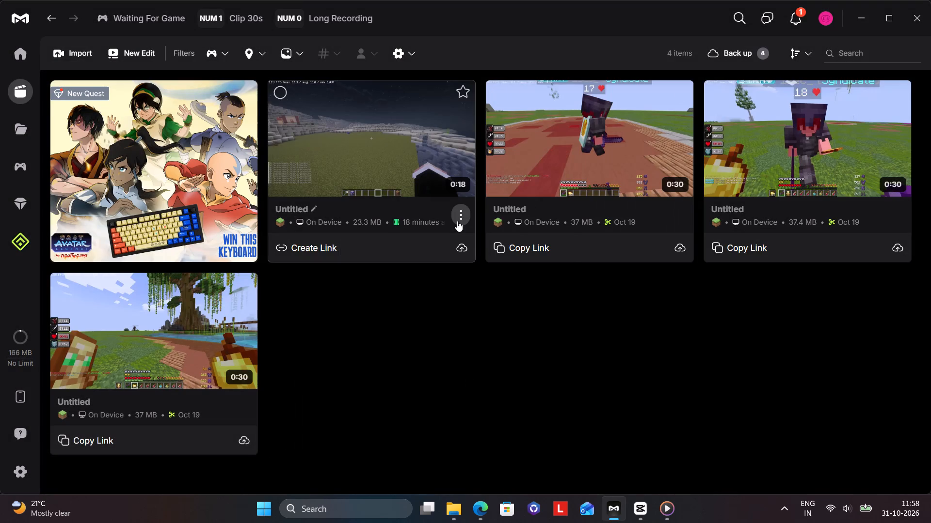
{"action": "left_click", "coordinate": [457, 221]}
{"action": "left_click", "coordinate": [484, 271]}
{"action": "left_click", "coordinate": [497, 283]}
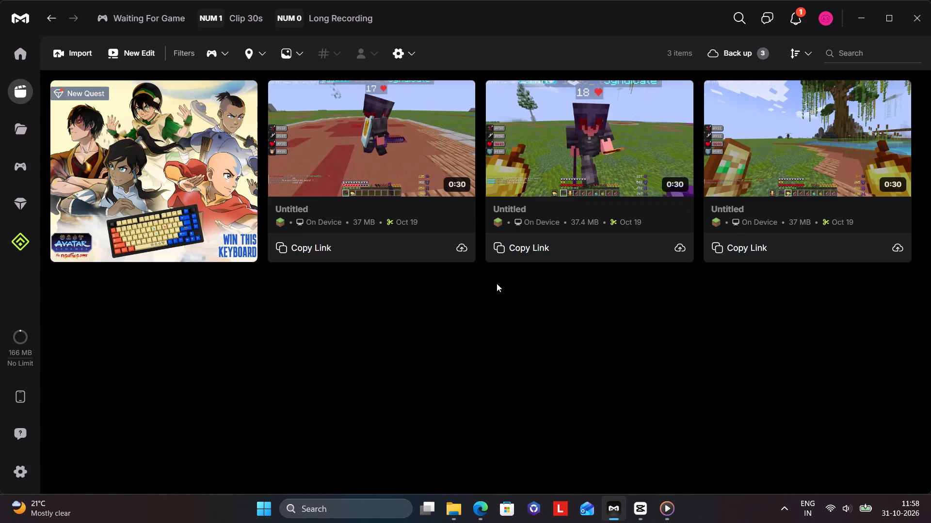
Preview the first remaining clip, close the Medal window and quit Medal running in the background.
{"action": "left_click", "coordinate": [398, 185]}
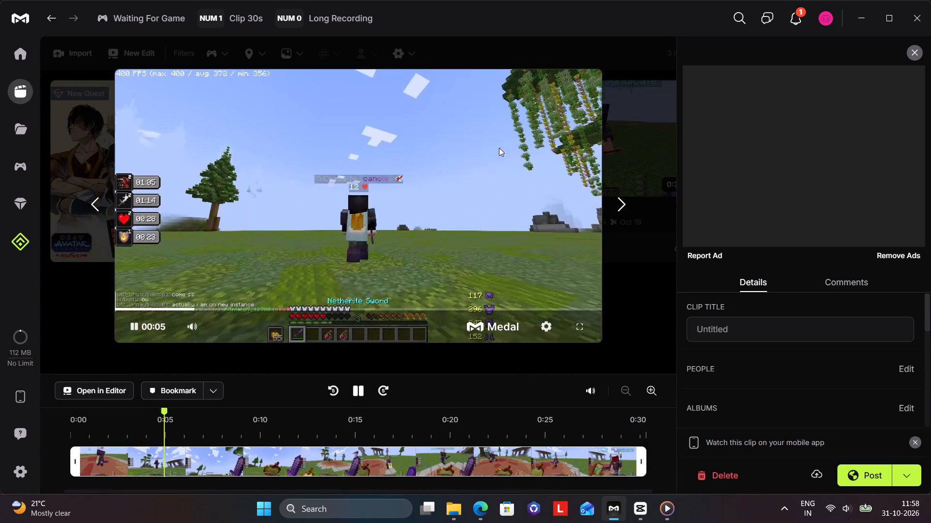
{"action": "left_click", "coordinate": [915, 23]}
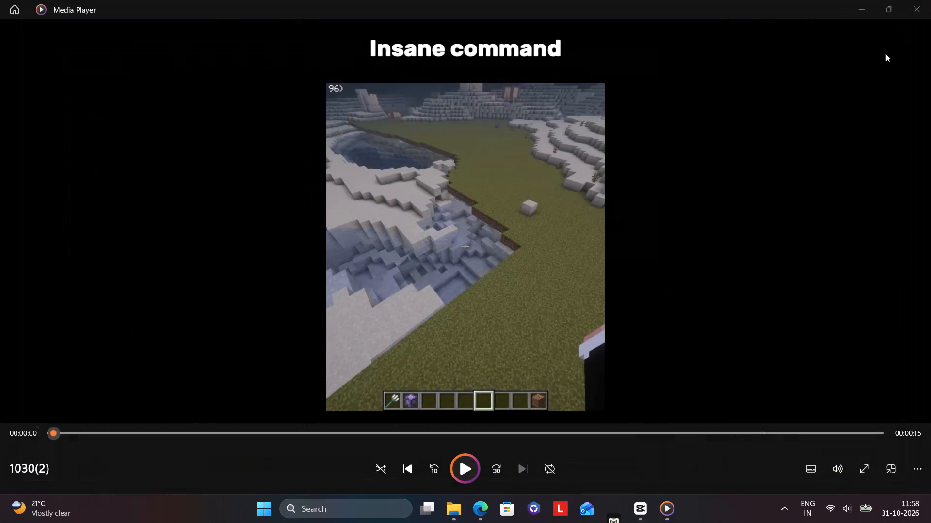
{"action": "left_click", "coordinate": [778, 515]}
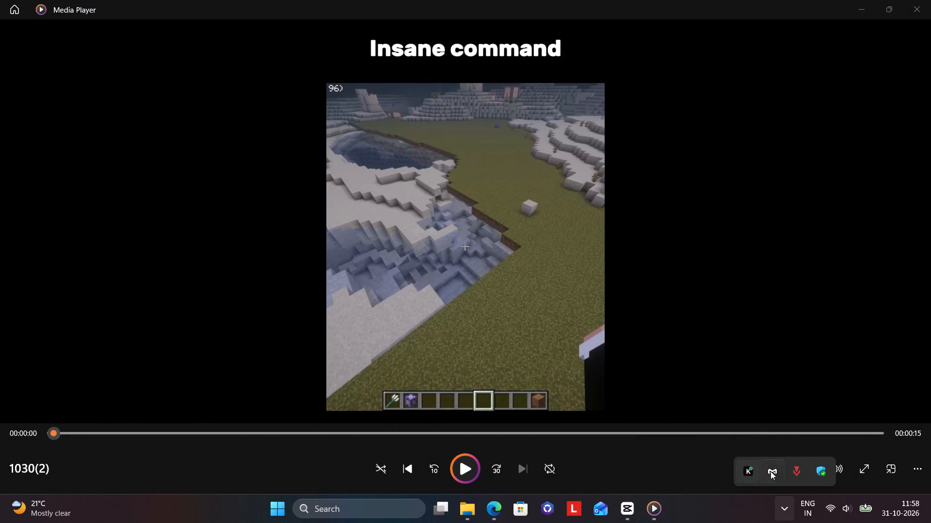
{"action": "right_click", "coordinate": [773, 471]}
{"action": "left_click", "coordinate": [806, 460]}
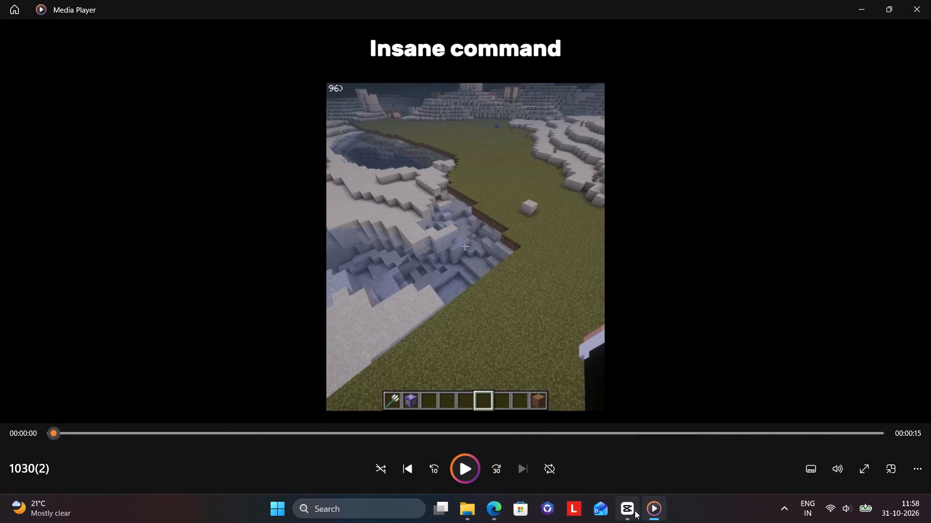
Switch to CapCut, dismiss the export-sharing dialog, and close project 1030 and the CapCut home window.
{"action": "left_click", "coordinate": [634, 510]}
{"action": "left_click", "coordinate": [648, 425]}
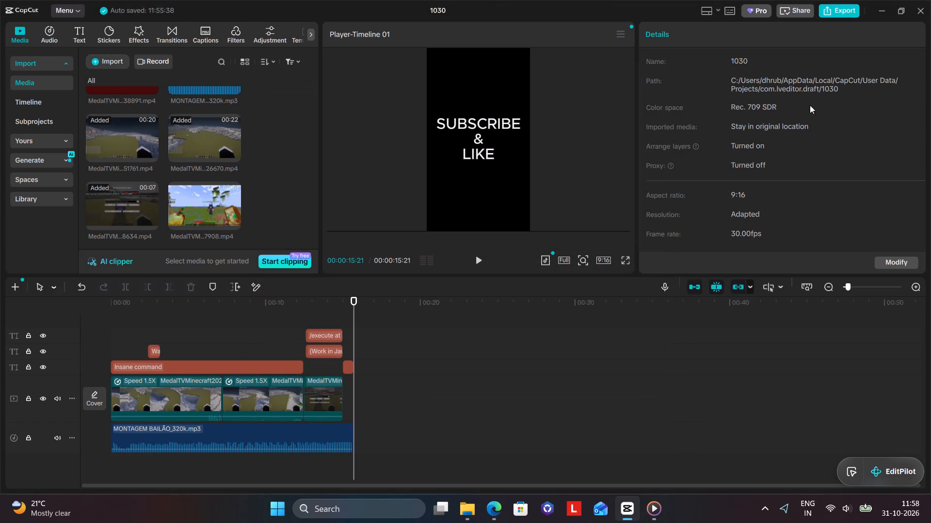
{"action": "left_click", "coordinate": [922, 6]}
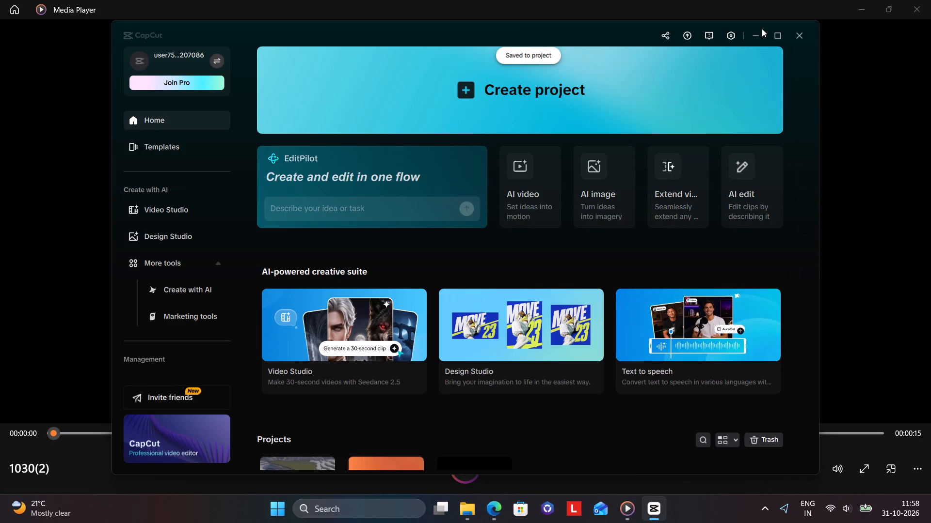
{"action": "left_click", "coordinate": [804, 39]}
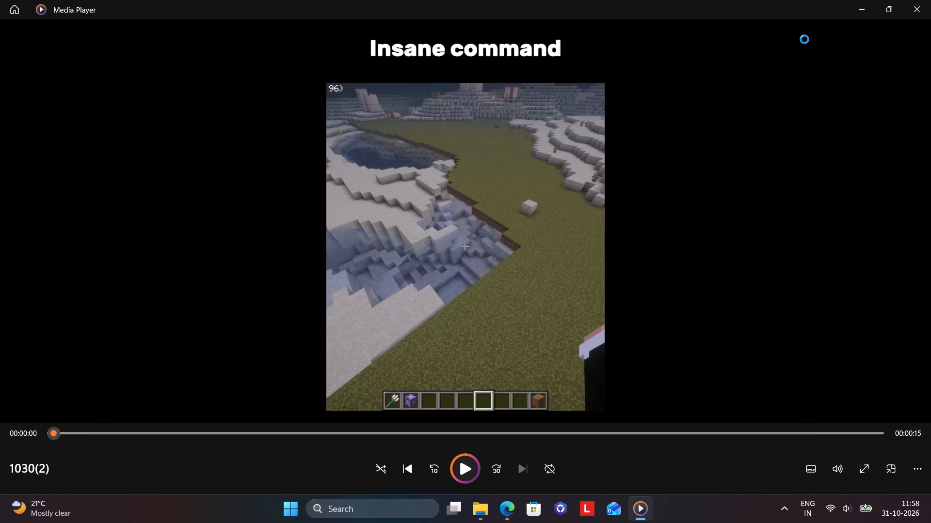